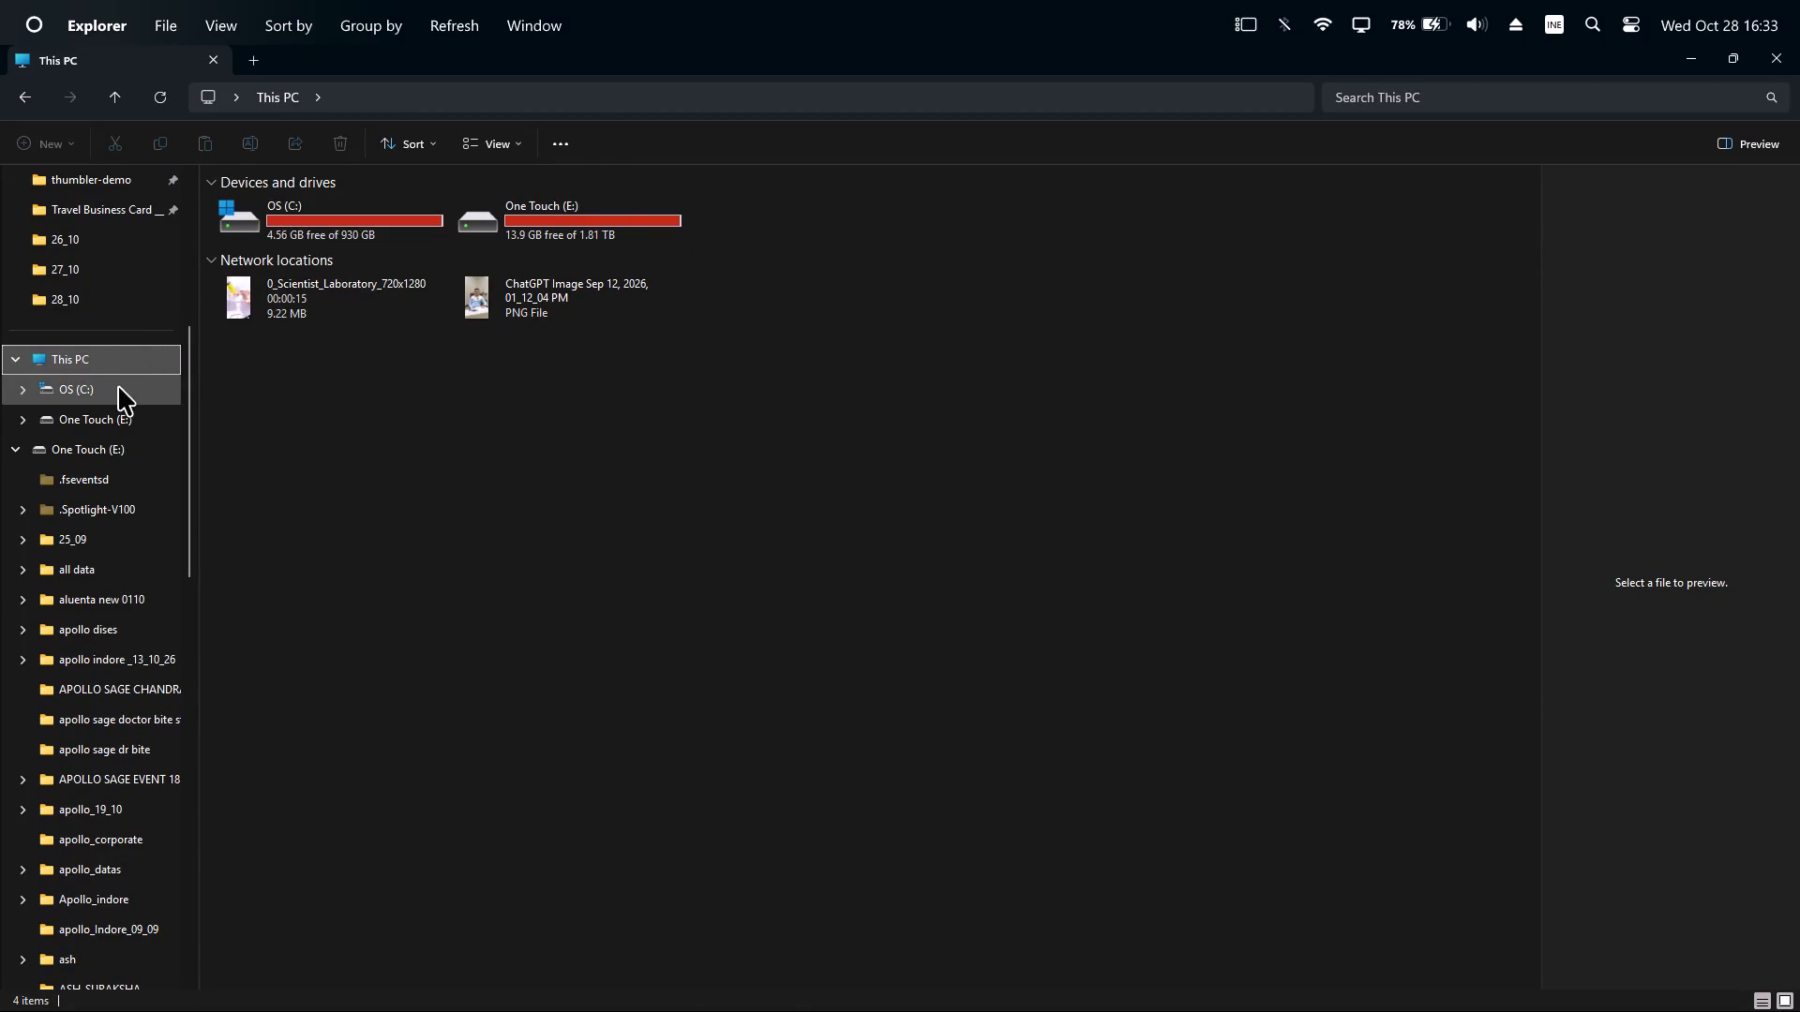
# Search the OS (C:) drive for "zip".
pyautogui.doubleClick(293, 217)
pyautogui.click(1367, 100)
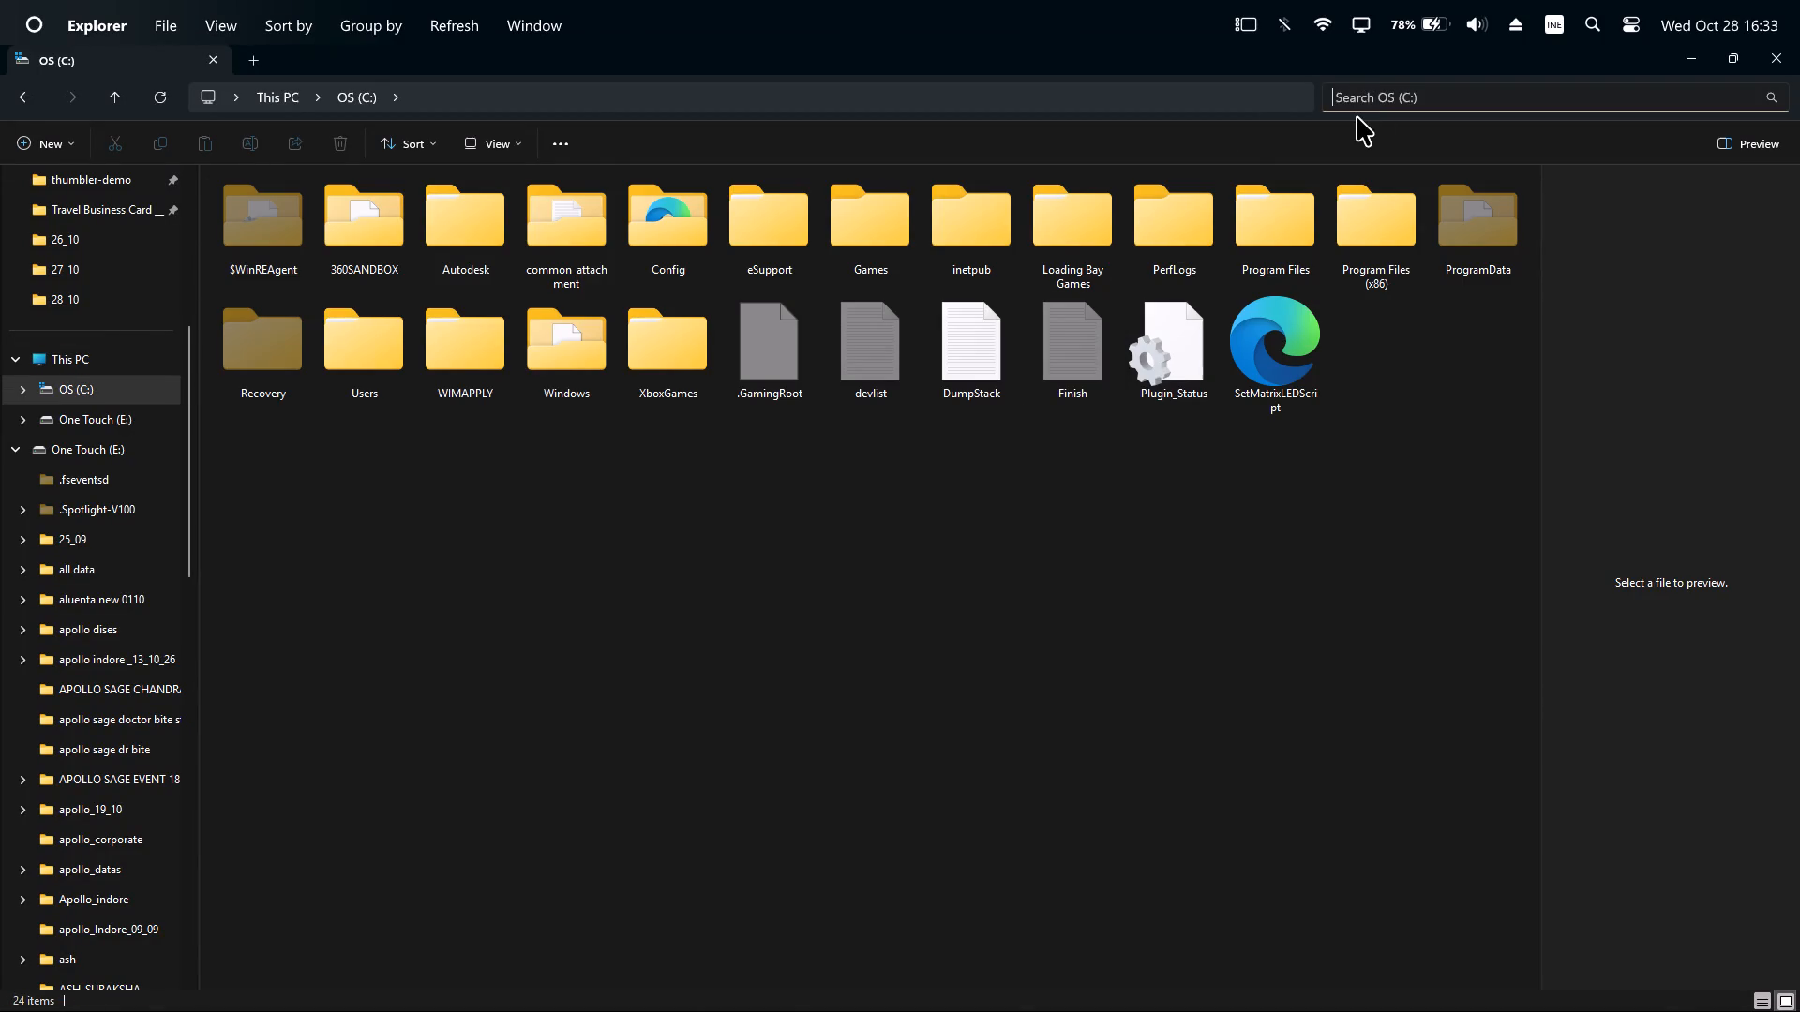
pyautogui.write('zip')
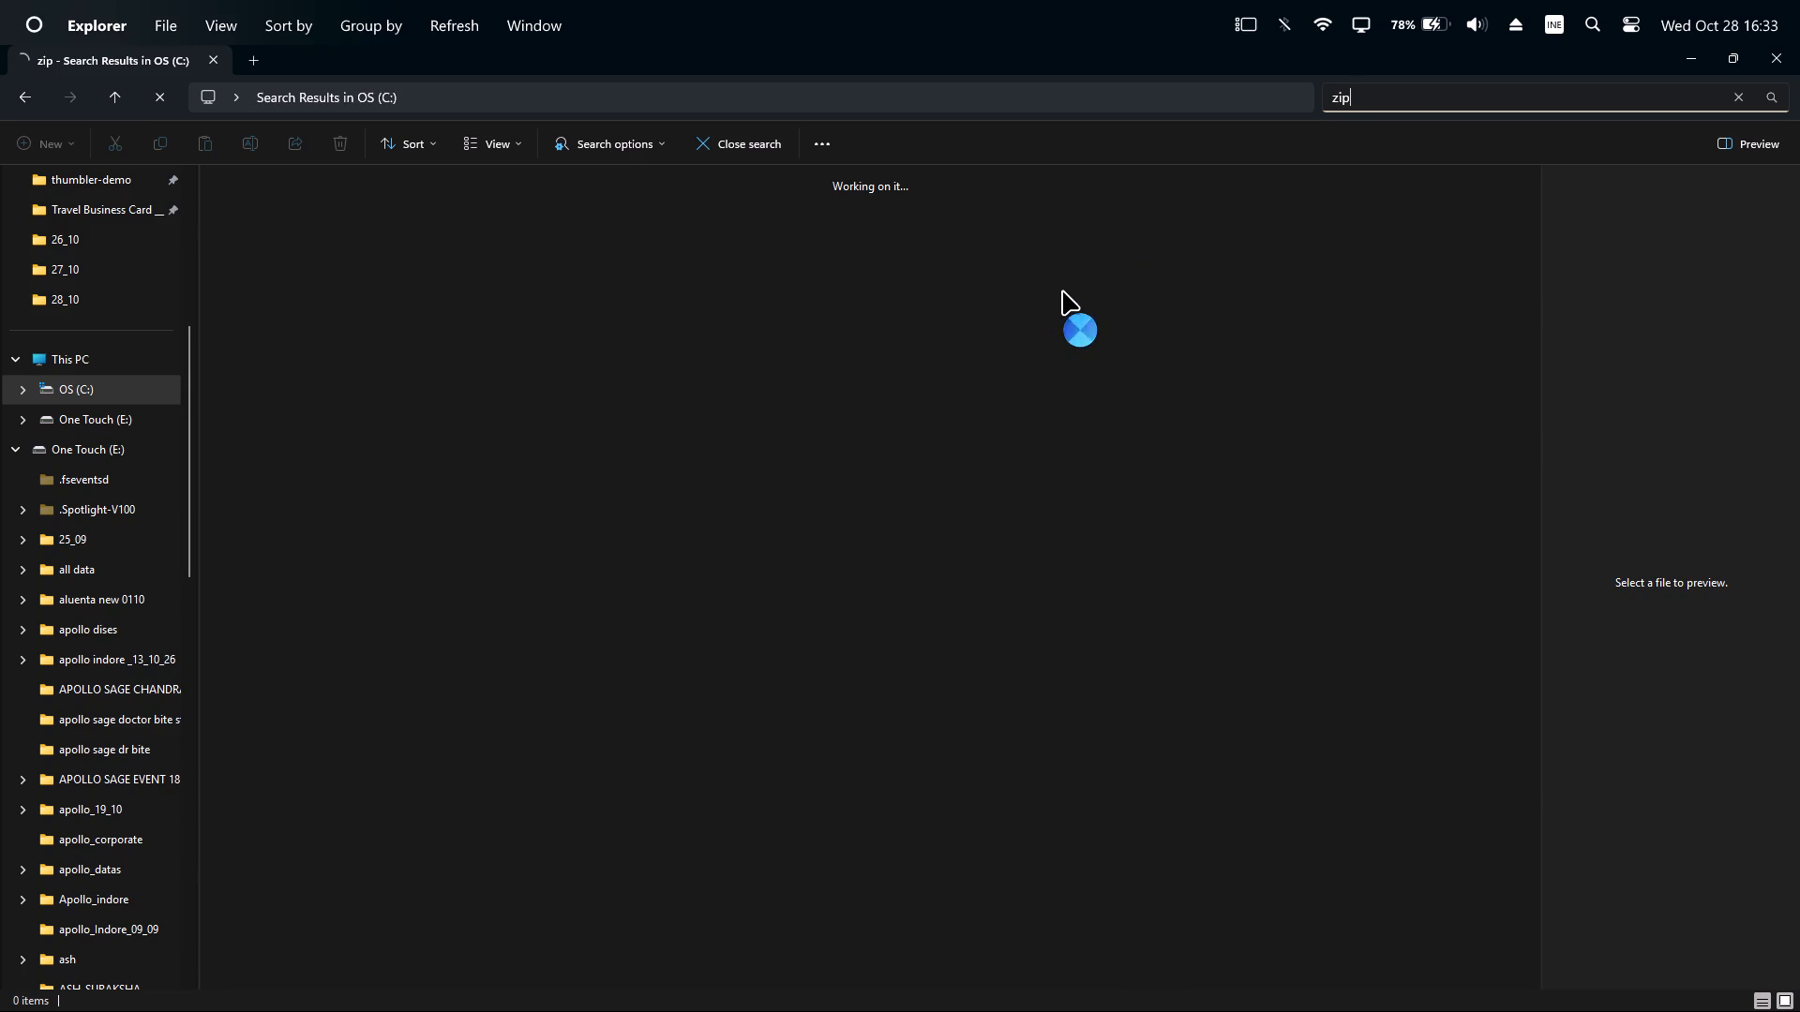
pyautogui.hotkey('alt', 'Tab')
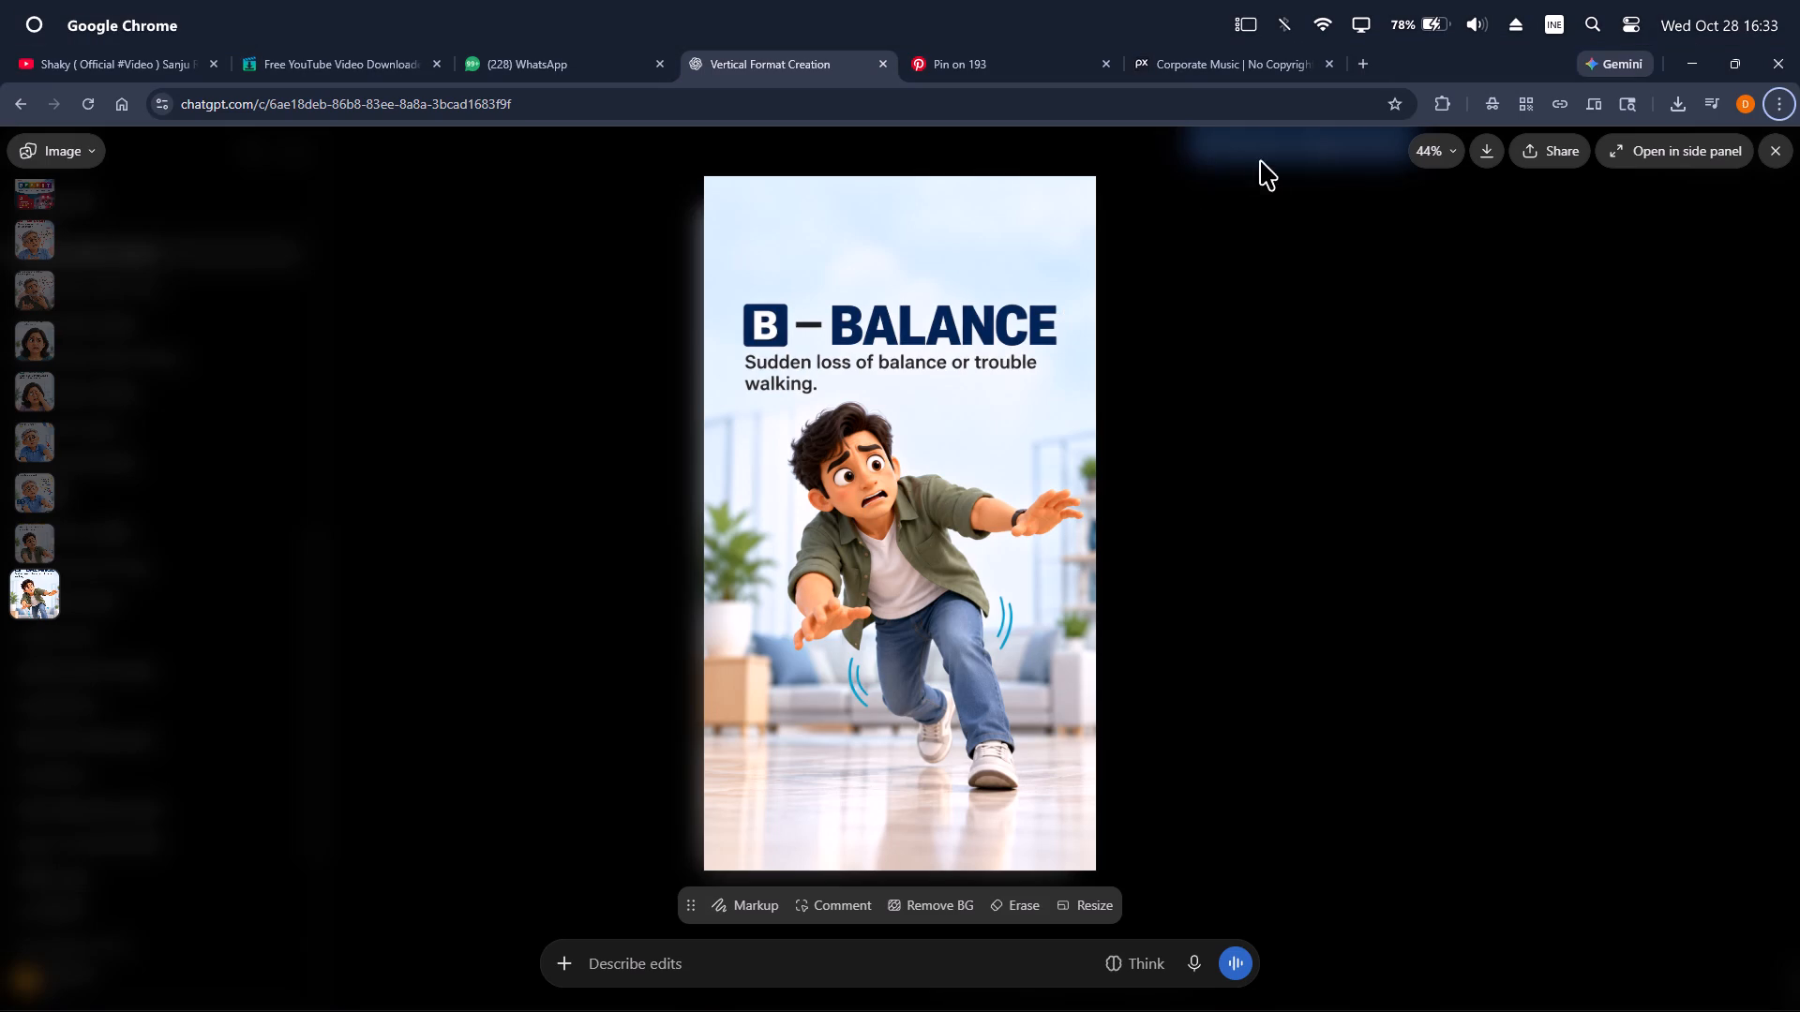
pyautogui.hotkey('alt', 'Tab')
pyautogui.hotkey('alt', 'Tab')
pyautogui.hotkey('alt', 'Tab')
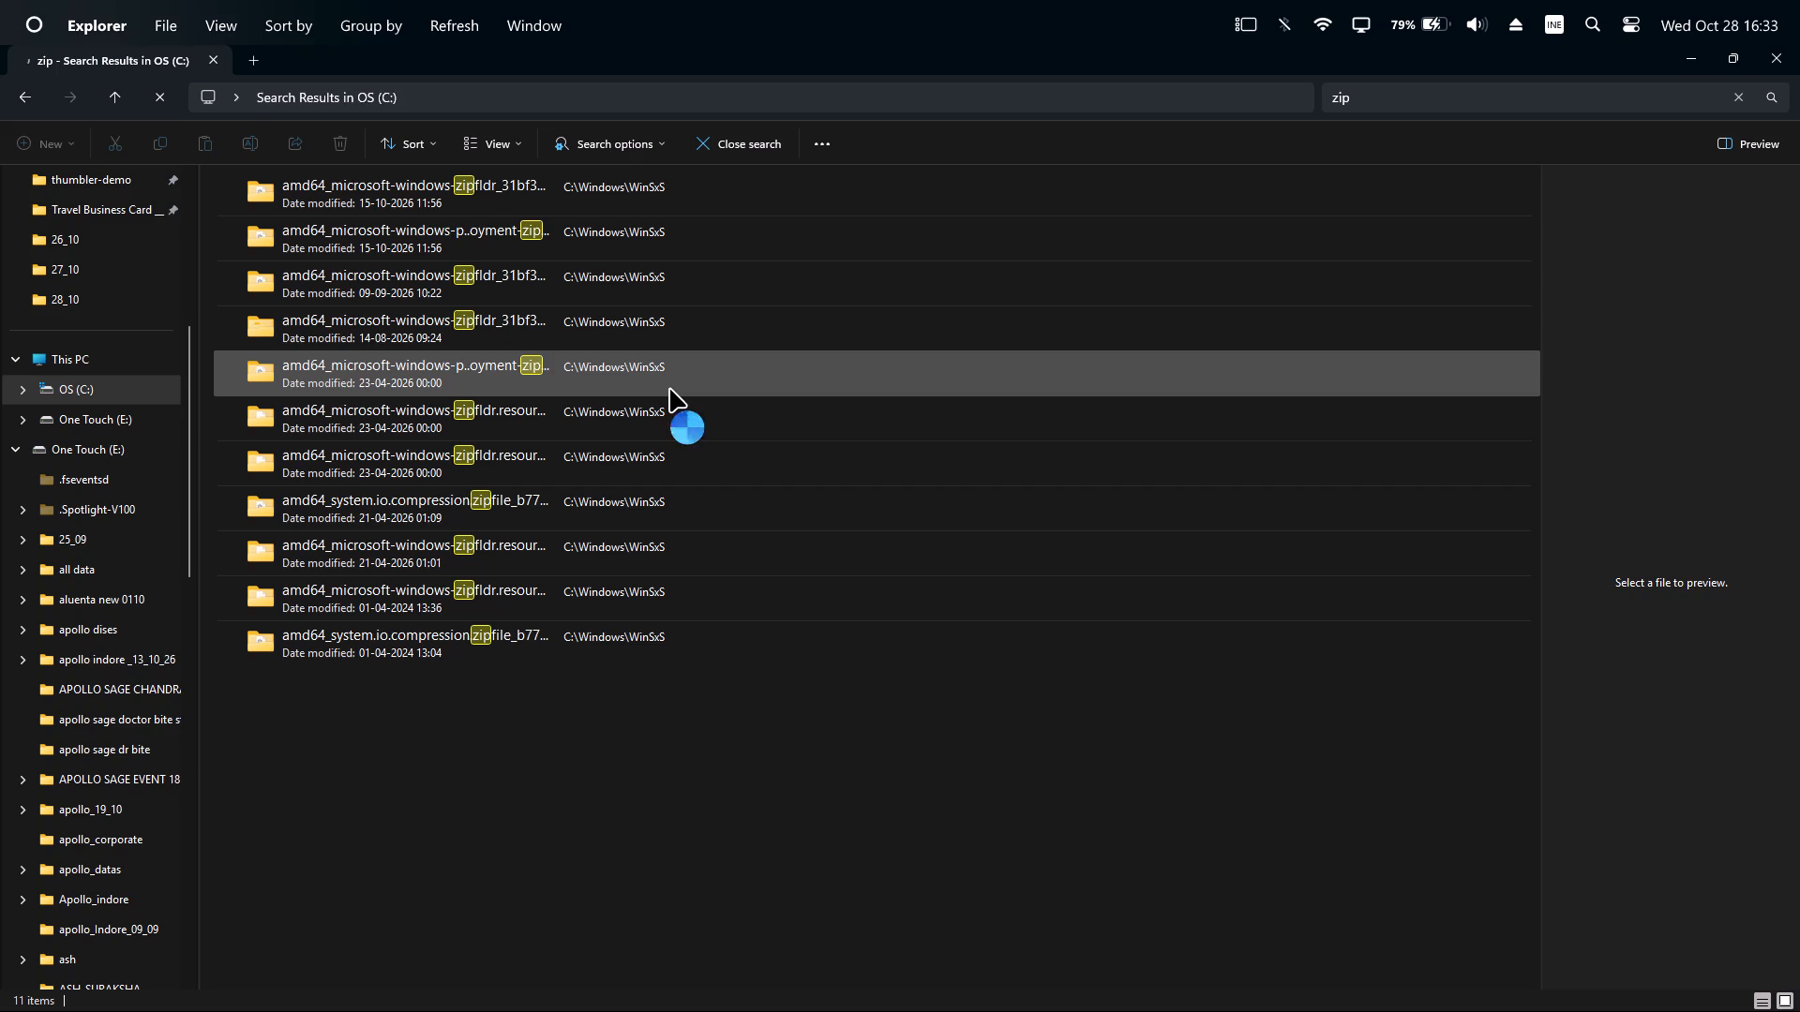
pyautogui.scroll(-1, 669, 388)
pyautogui.scroll(2, 669, 388)
pyautogui.scroll(2, 134, 397)
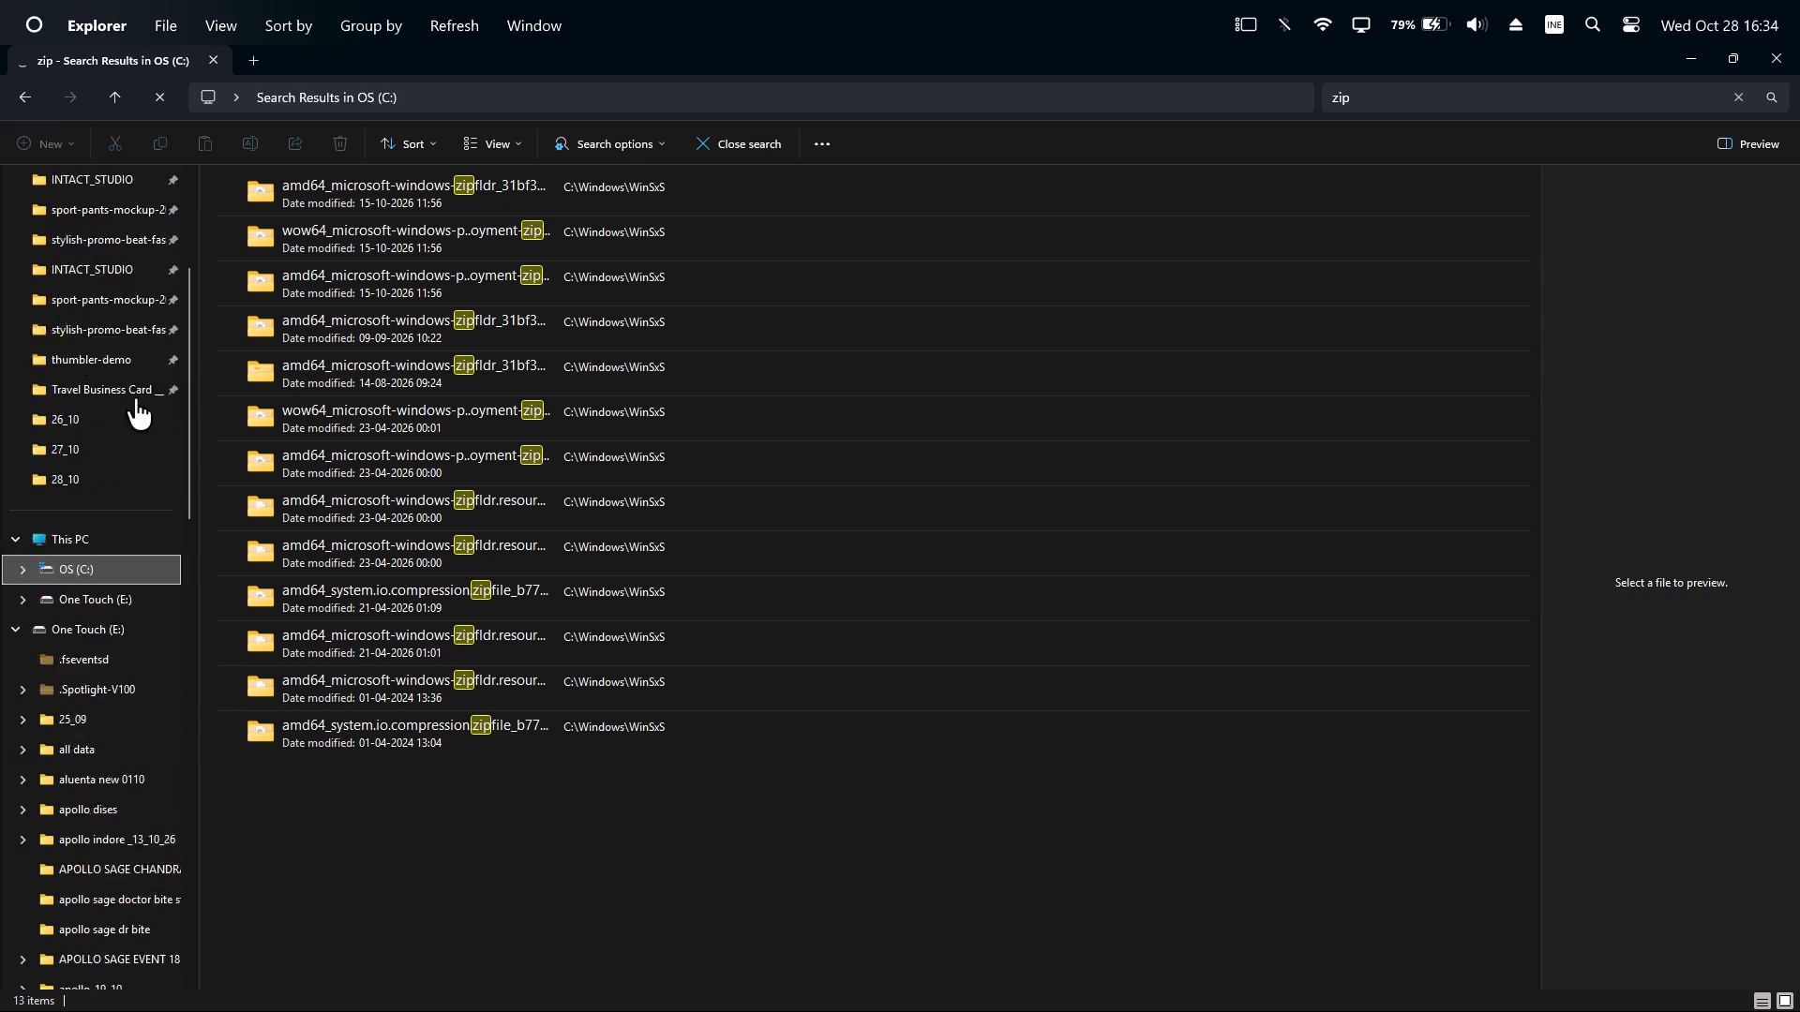
pyautogui.scroll(6, 134, 397)
pyautogui.click(98, 346)
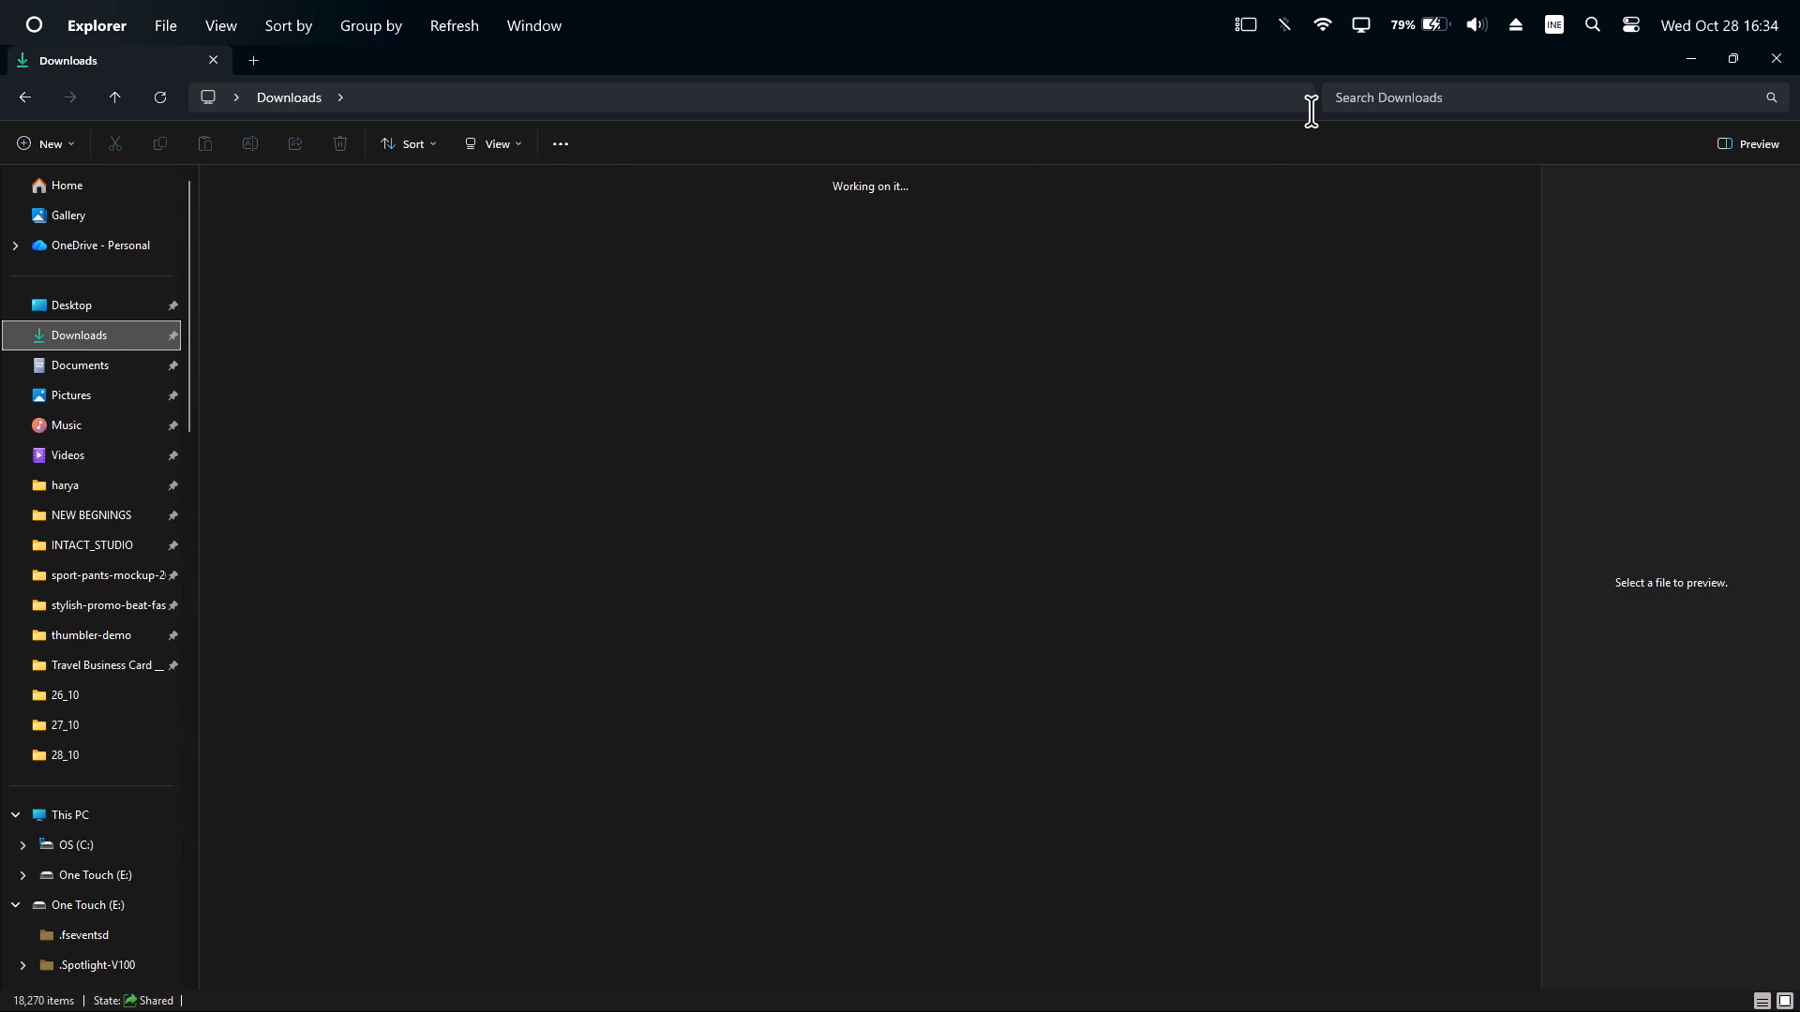
pyautogui.click(1351, 104)
pyautogui.write('zip')
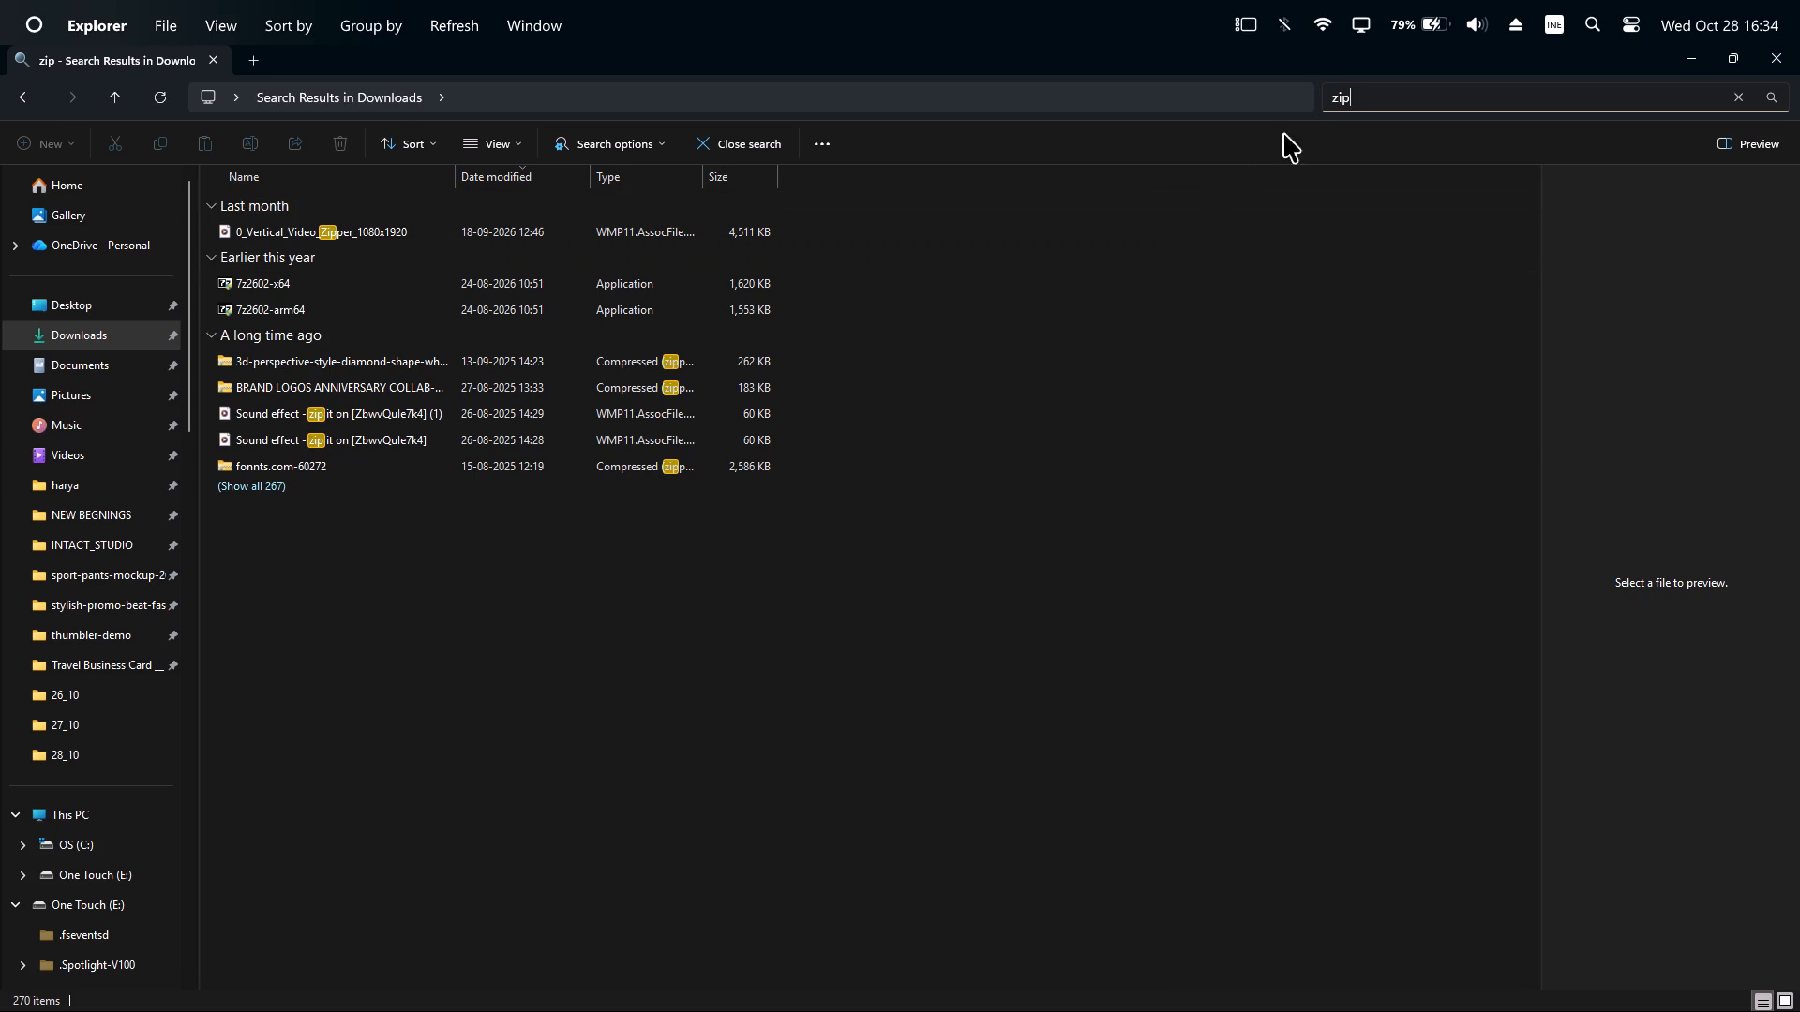
pyautogui.click(261, 480)
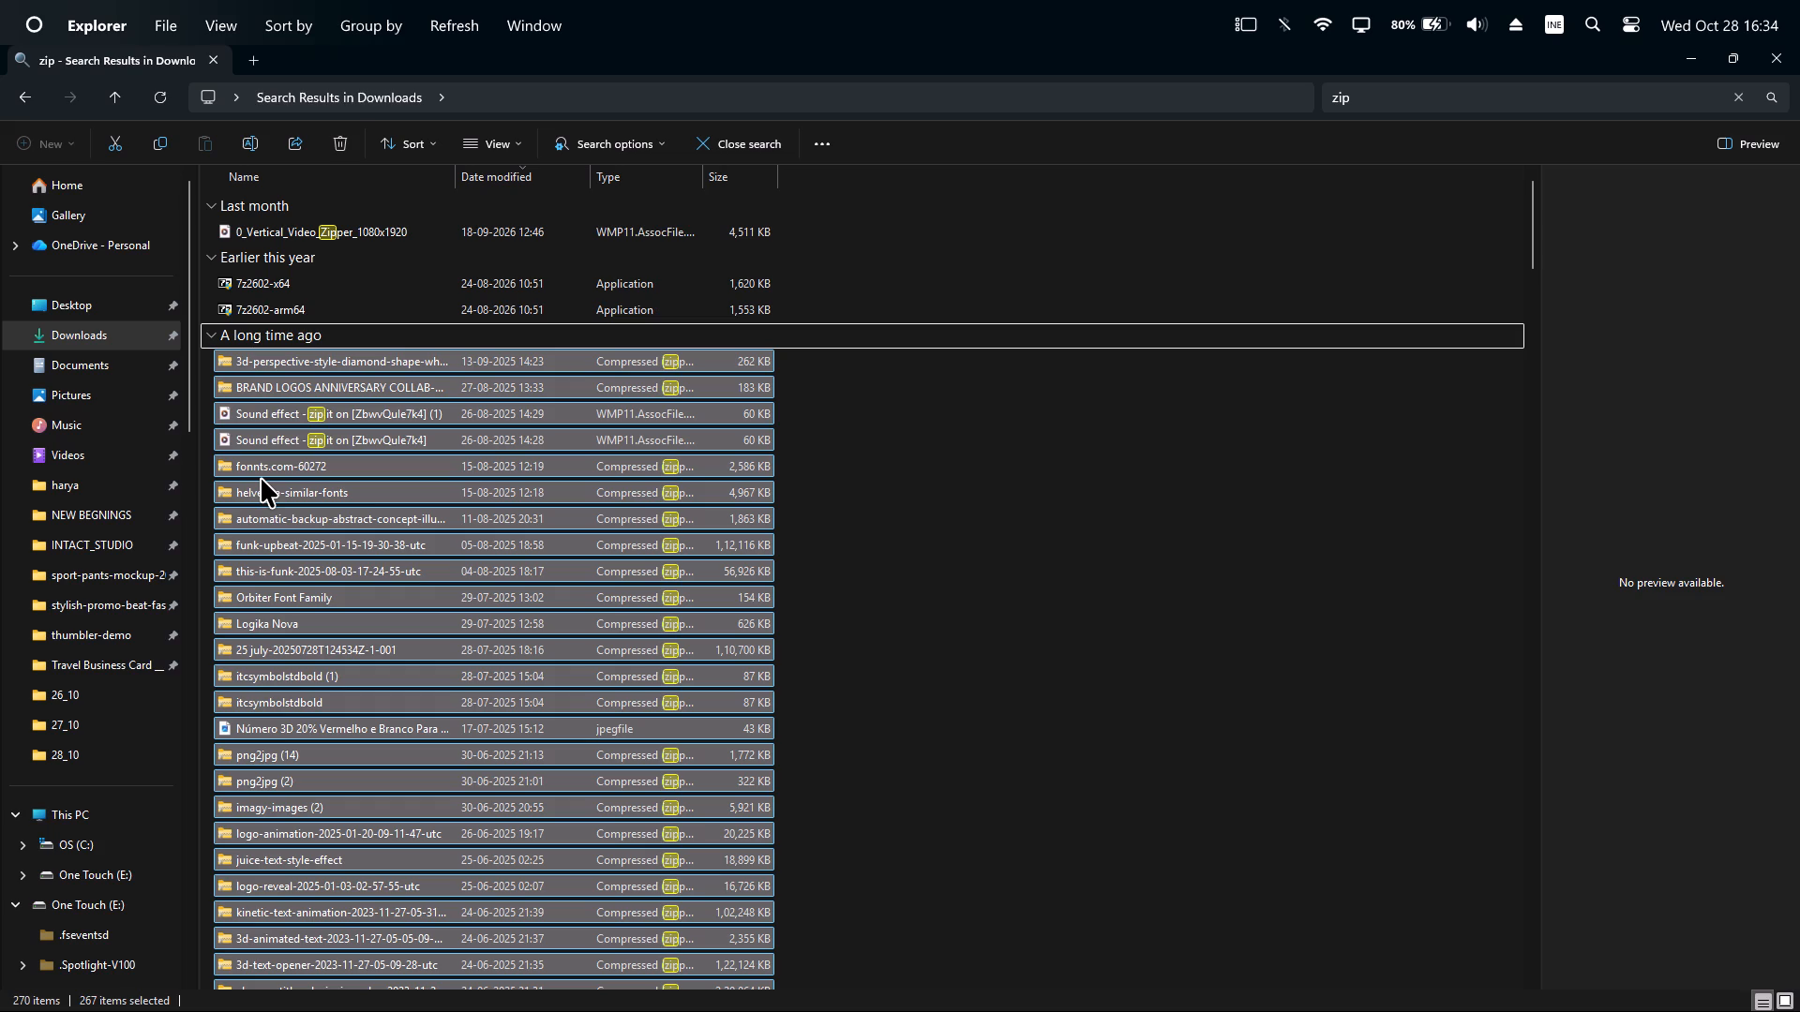
# Select the zip archives from 3d-perspective-style-diamond-shape through itcsymbolstdbold, leaving out the two sound effect files.
pyautogui.click(320, 359)
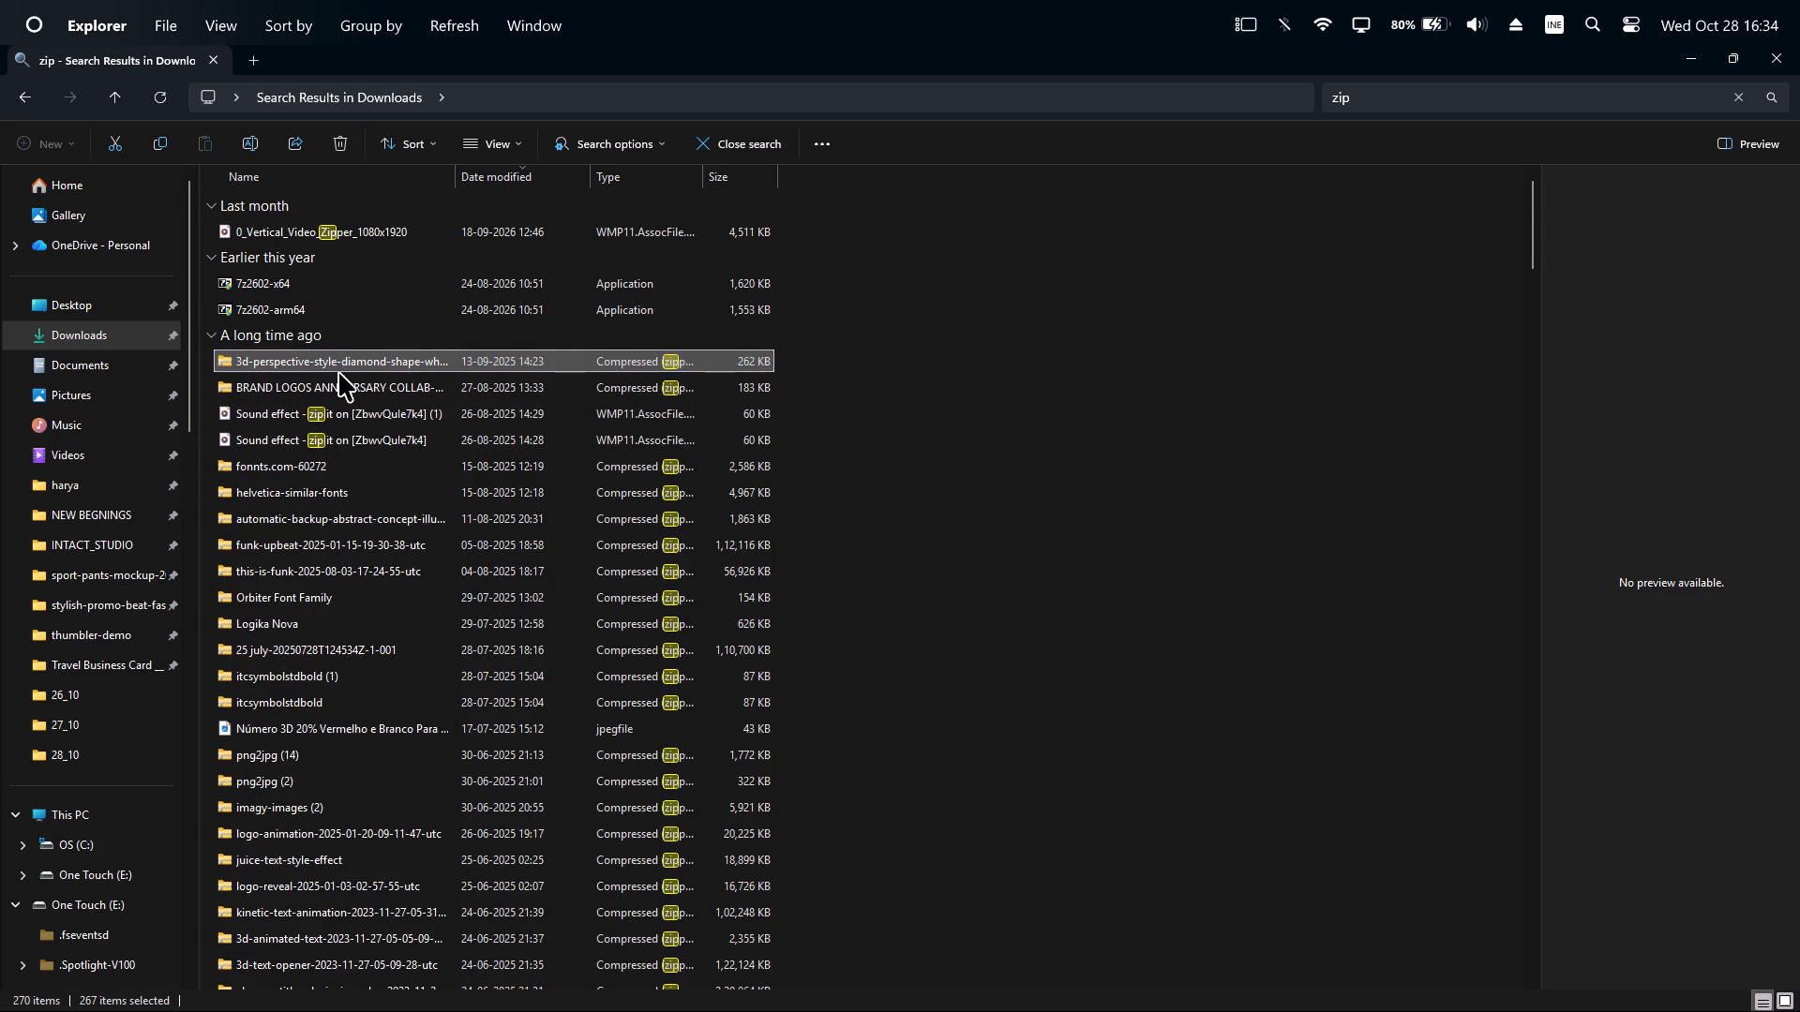
pyautogui.keyDown('ctrl'); pyautogui.click(343, 384); pyautogui.keyUp('ctrl')
pyautogui.keyDown('ctrl'); pyautogui.click(343, 475); pyautogui.keyUp('ctrl')
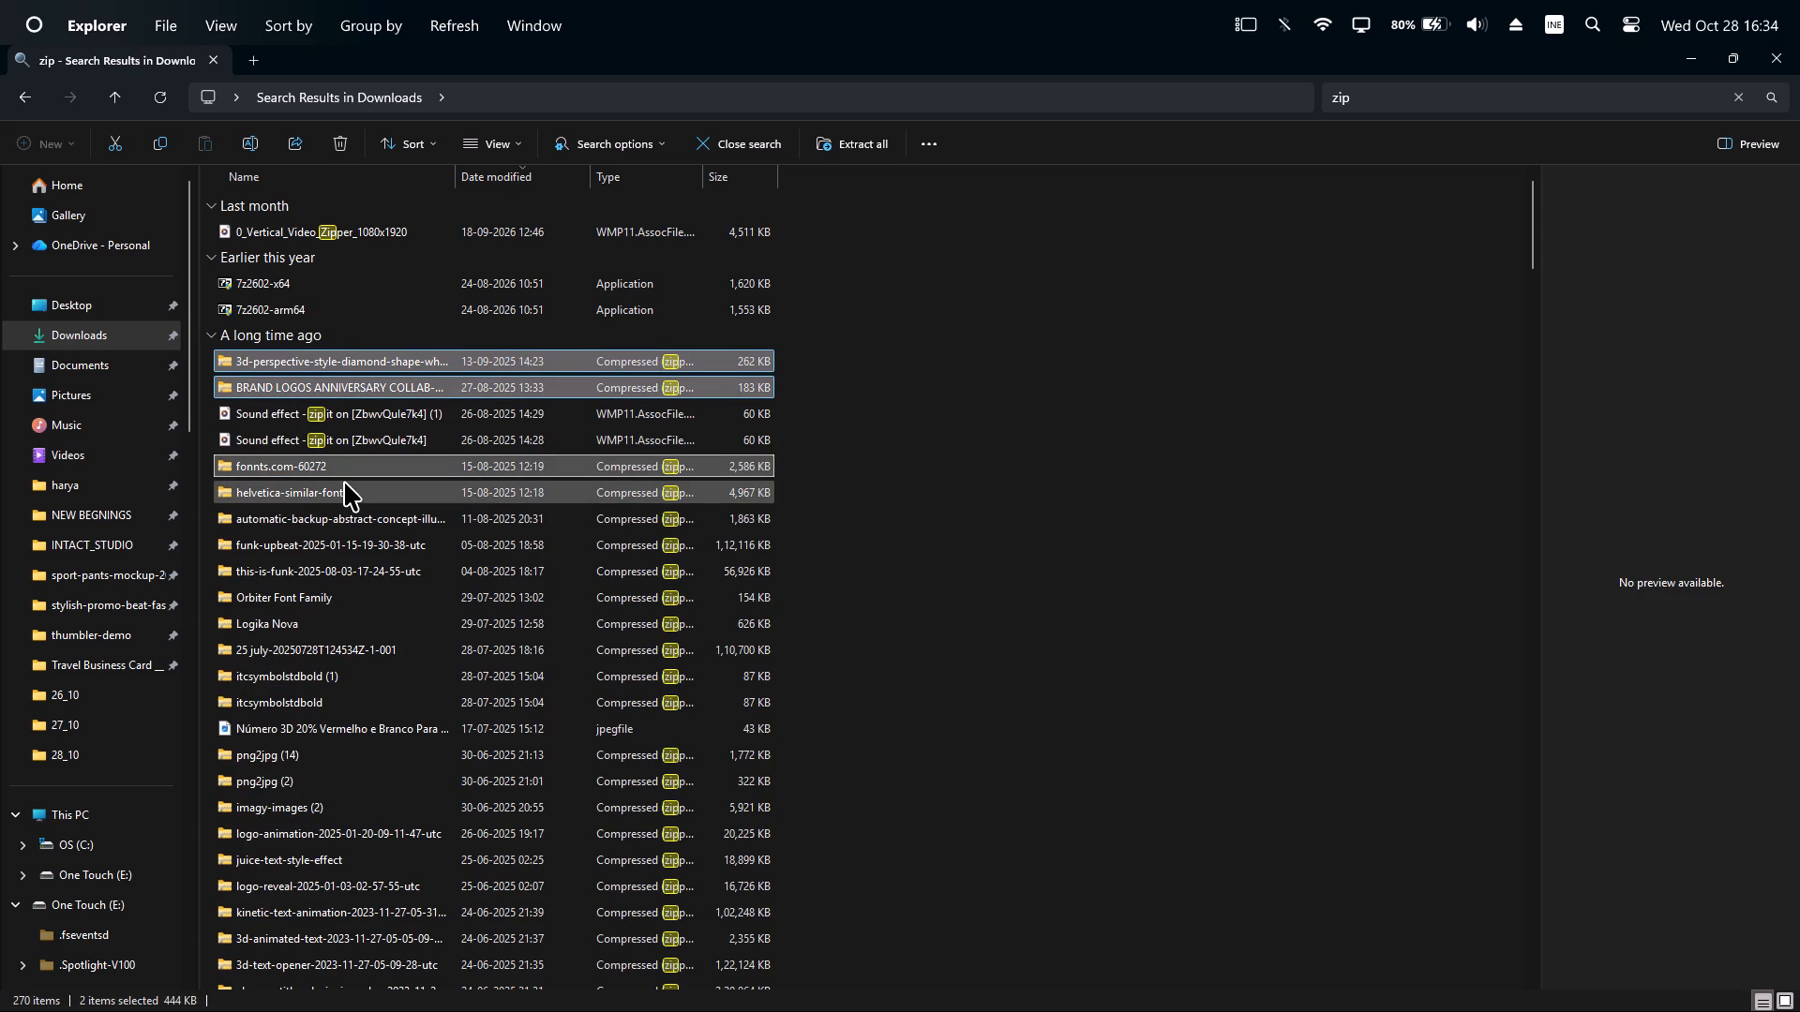
pyautogui.keyDown('ctrl'); pyautogui.click(344, 482); pyautogui.keyUp('ctrl')
pyautogui.keyDown('ctrl'); pyautogui.click(345, 516); pyautogui.keyUp('ctrl')
pyautogui.keyDown('ctrl'); pyautogui.click(348, 547); pyautogui.keyUp('ctrl')
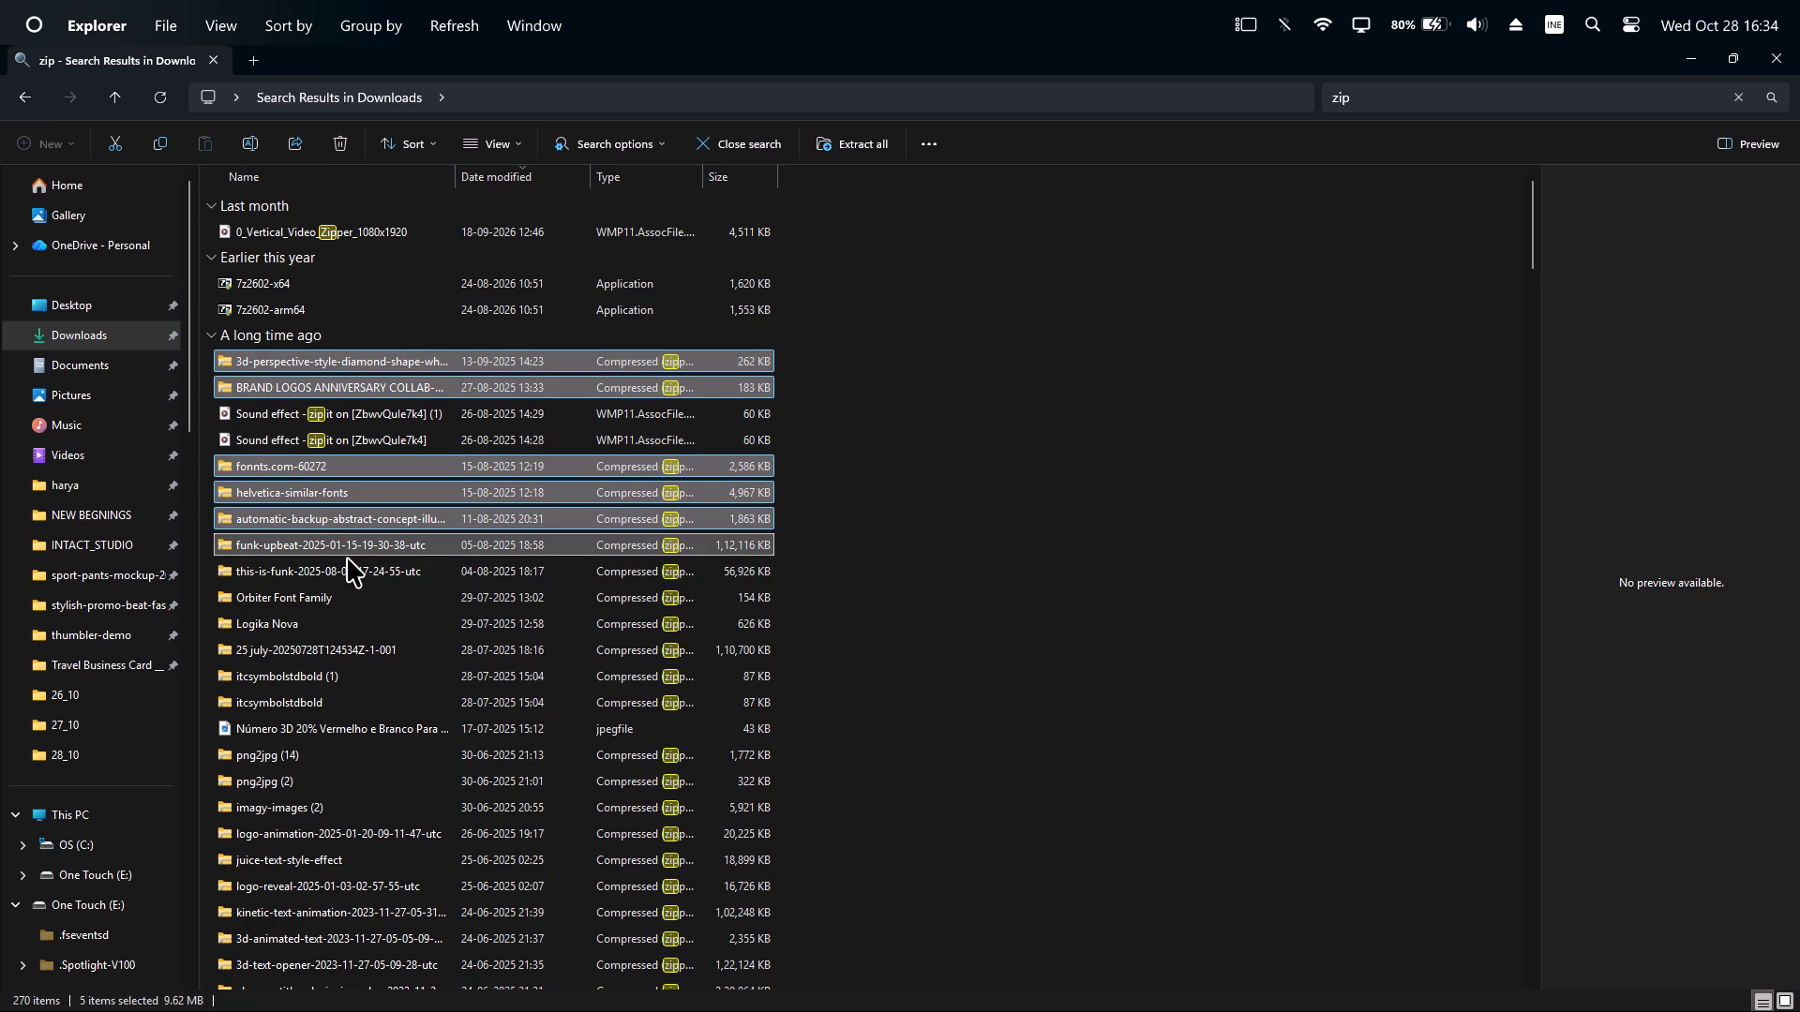
pyautogui.keyDown('ctrl'); pyautogui.click(343, 568); pyautogui.keyUp('ctrl')
pyautogui.keyDown('ctrl'); pyautogui.click(337, 586); pyautogui.keyUp('ctrl')
pyautogui.keyDown('ctrl'); pyautogui.click(322, 621); pyautogui.keyUp('ctrl')
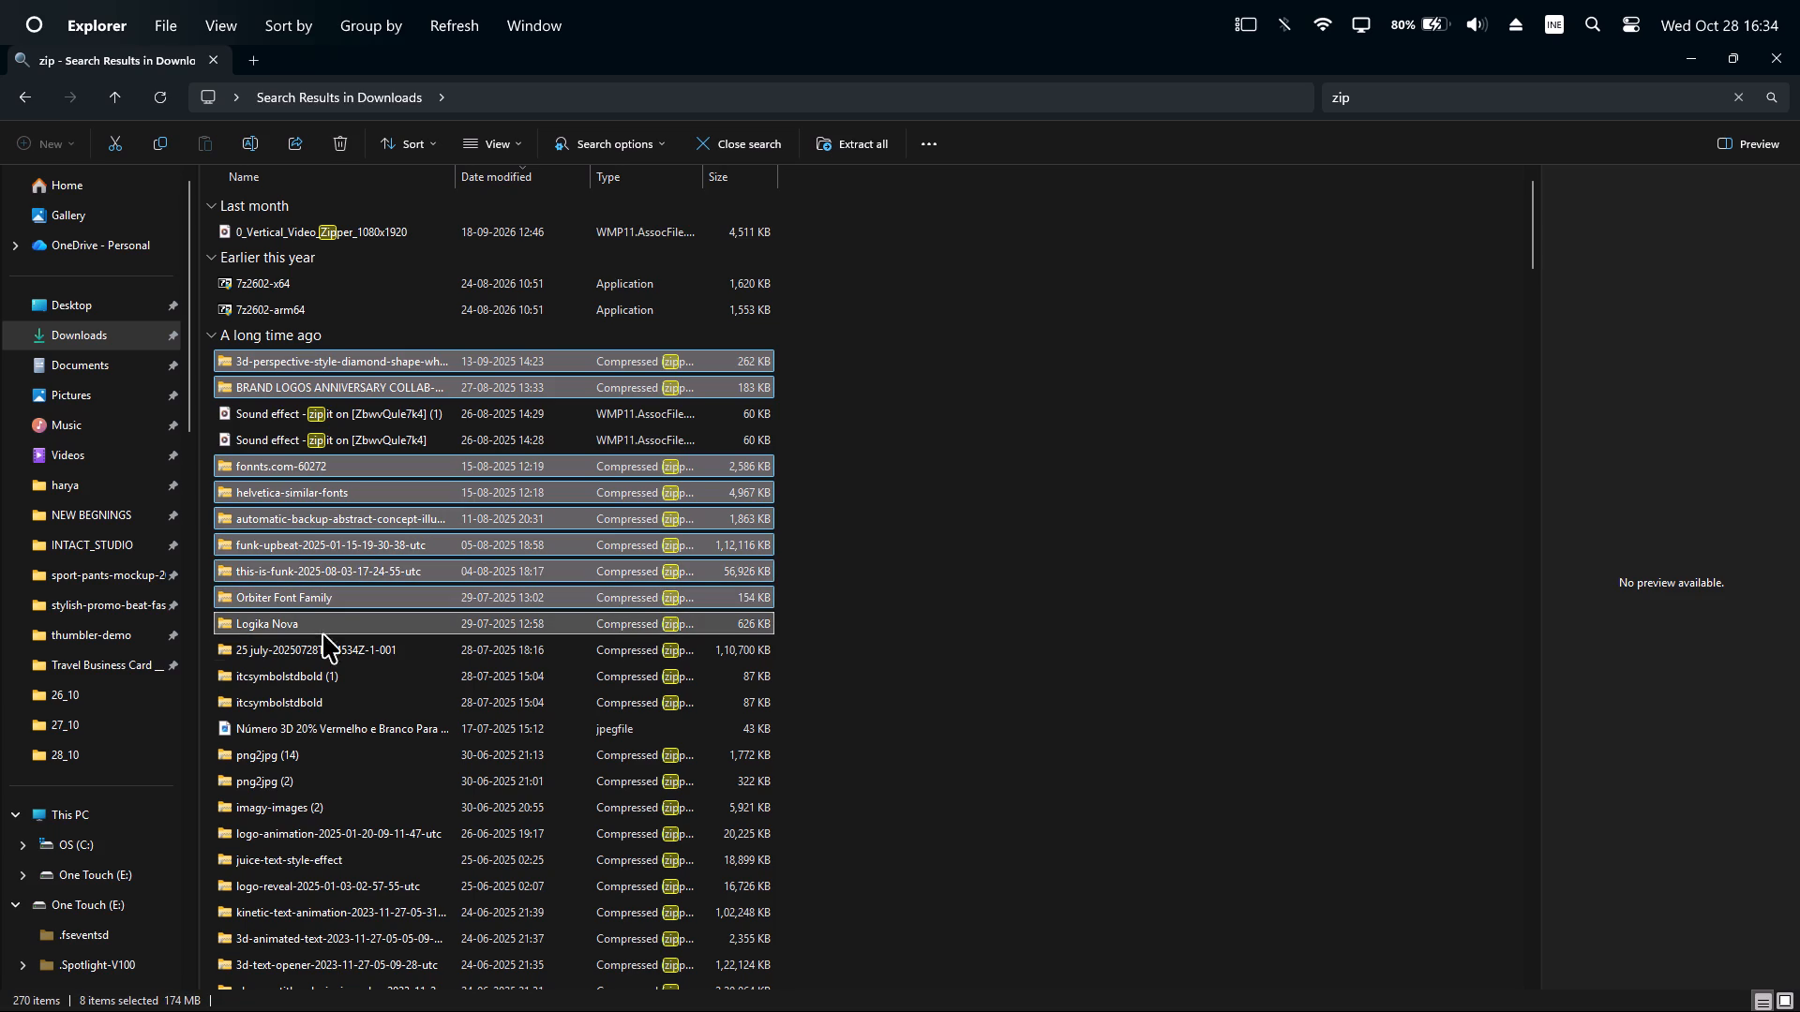
pyautogui.keyDown('ctrl'); pyautogui.click(325, 647); pyautogui.keyUp('ctrl')
pyautogui.keyDown('ctrl'); pyautogui.click(327, 677); pyautogui.keyUp('ctrl')
pyautogui.keyDown('ctrl'); pyautogui.click(329, 703); pyautogui.keyUp('ctrl')
# Add the zip archives from png2jpg (14) through social-media-logo-collection to the selection, leaving out the jpeg file above them.
pyautogui.scroll(-2, 343, 698)
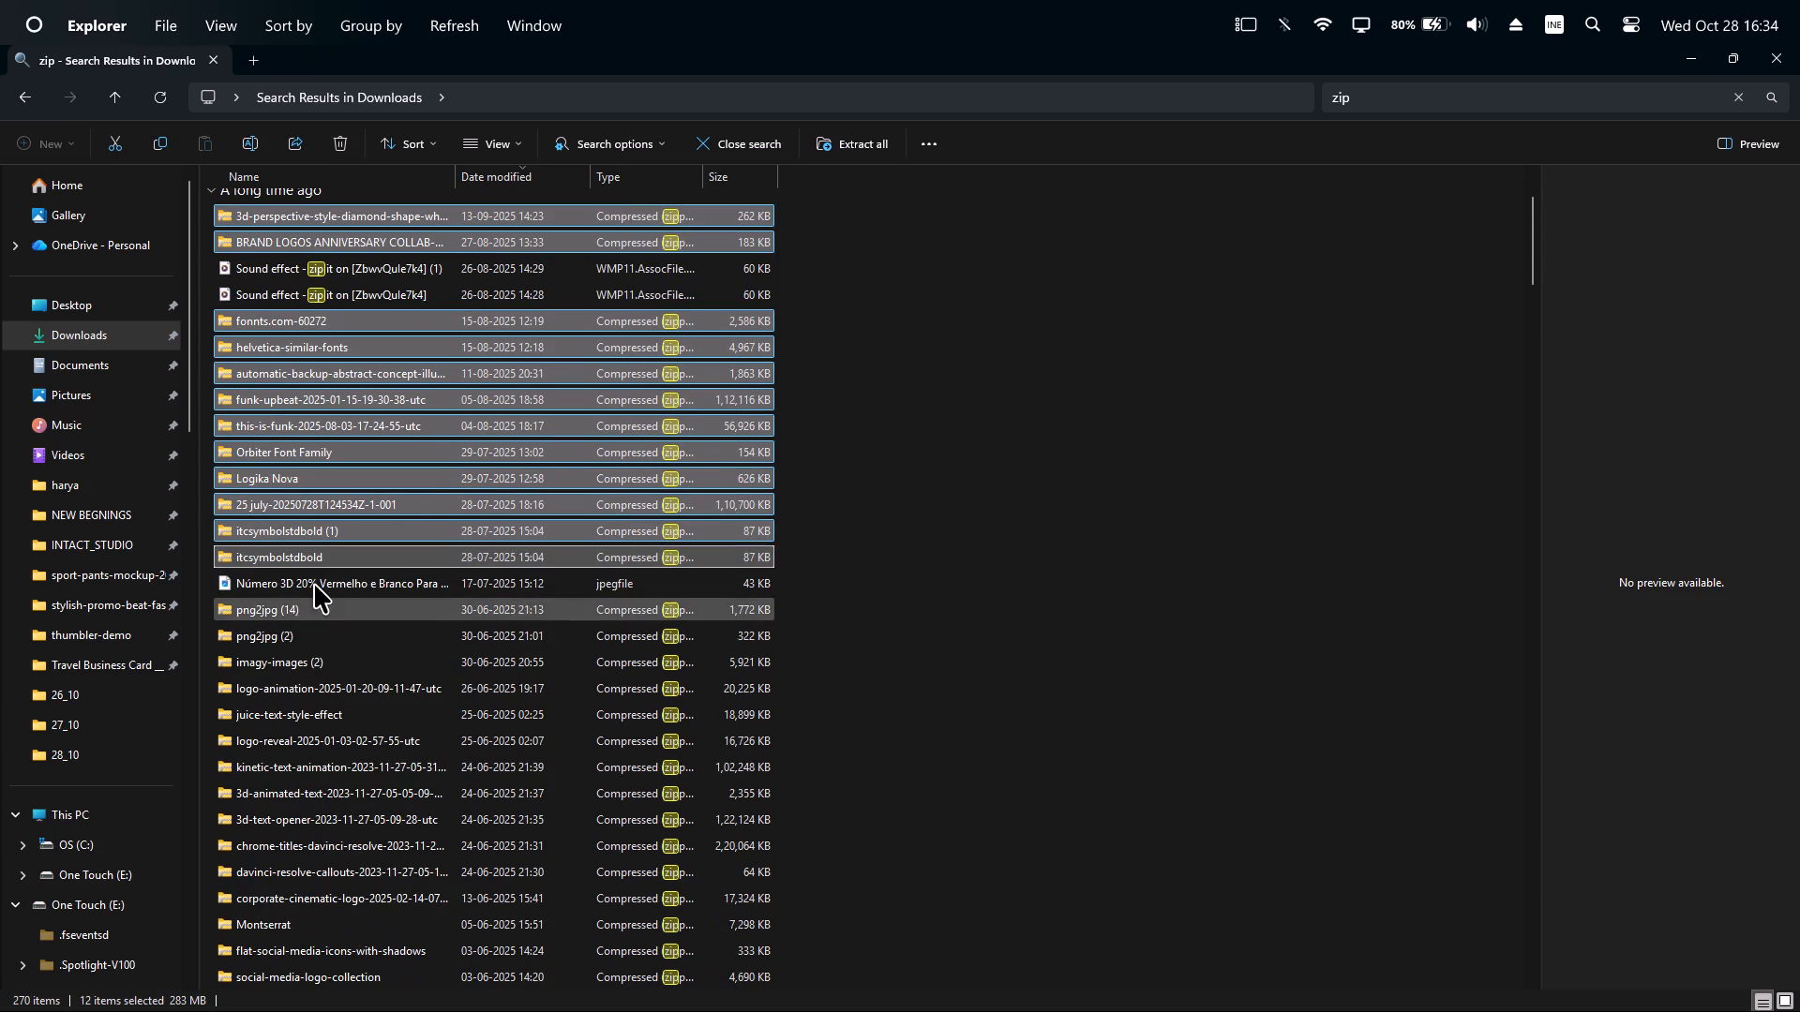
pyautogui.keyDown('ctrl'); pyautogui.click(247, 604); pyautogui.keyUp('ctrl')
pyautogui.keyDown('ctrl'); pyautogui.click(263, 631); pyautogui.keyUp('ctrl')
pyautogui.keyDown('ctrl'); pyautogui.click(299, 662); pyautogui.keyUp('ctrl')
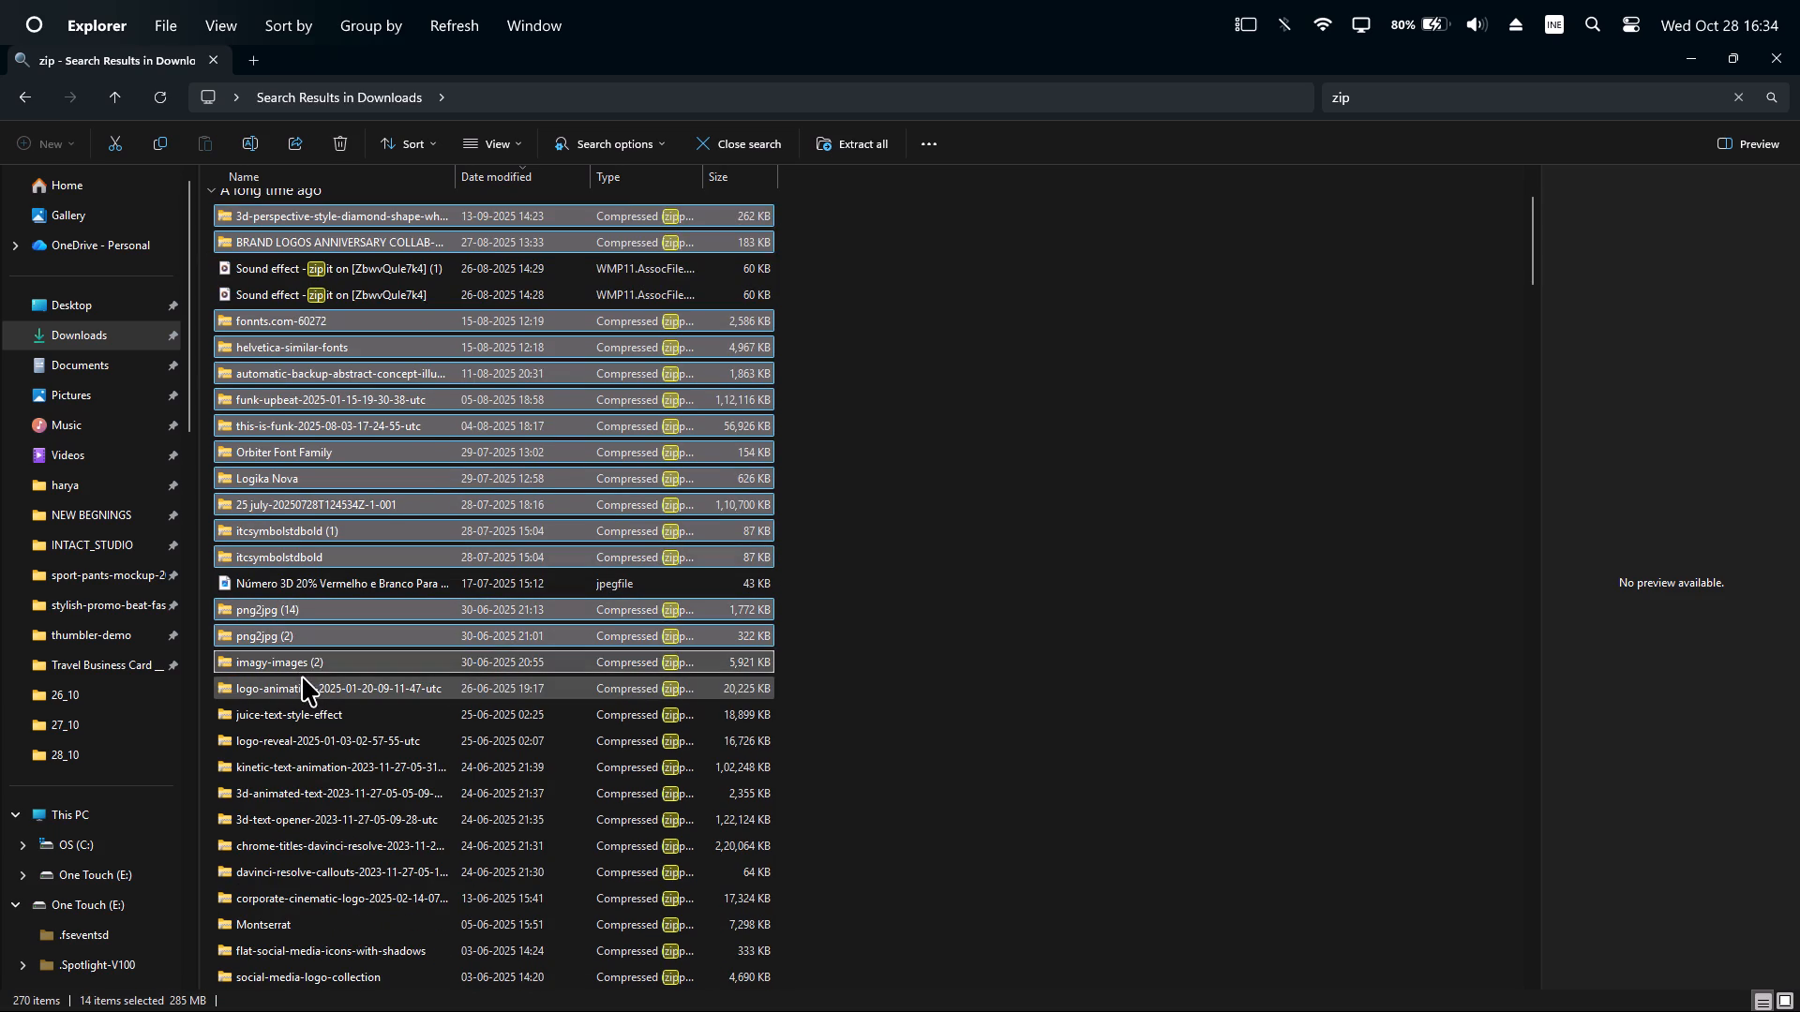
pyautogui.keyDown('ctrl'); pyautogui.click(302, 678); pyautogui.keyUp('ctrl')
pyautogui.keyDown('ctrl'); pyautogui.click(303, 696); pyautogui.keyUp('ctrl')
pyautogui.keyDown('ctrl'); pyautogui.click(304, 714); pyautogui.keyUp('ctrl')
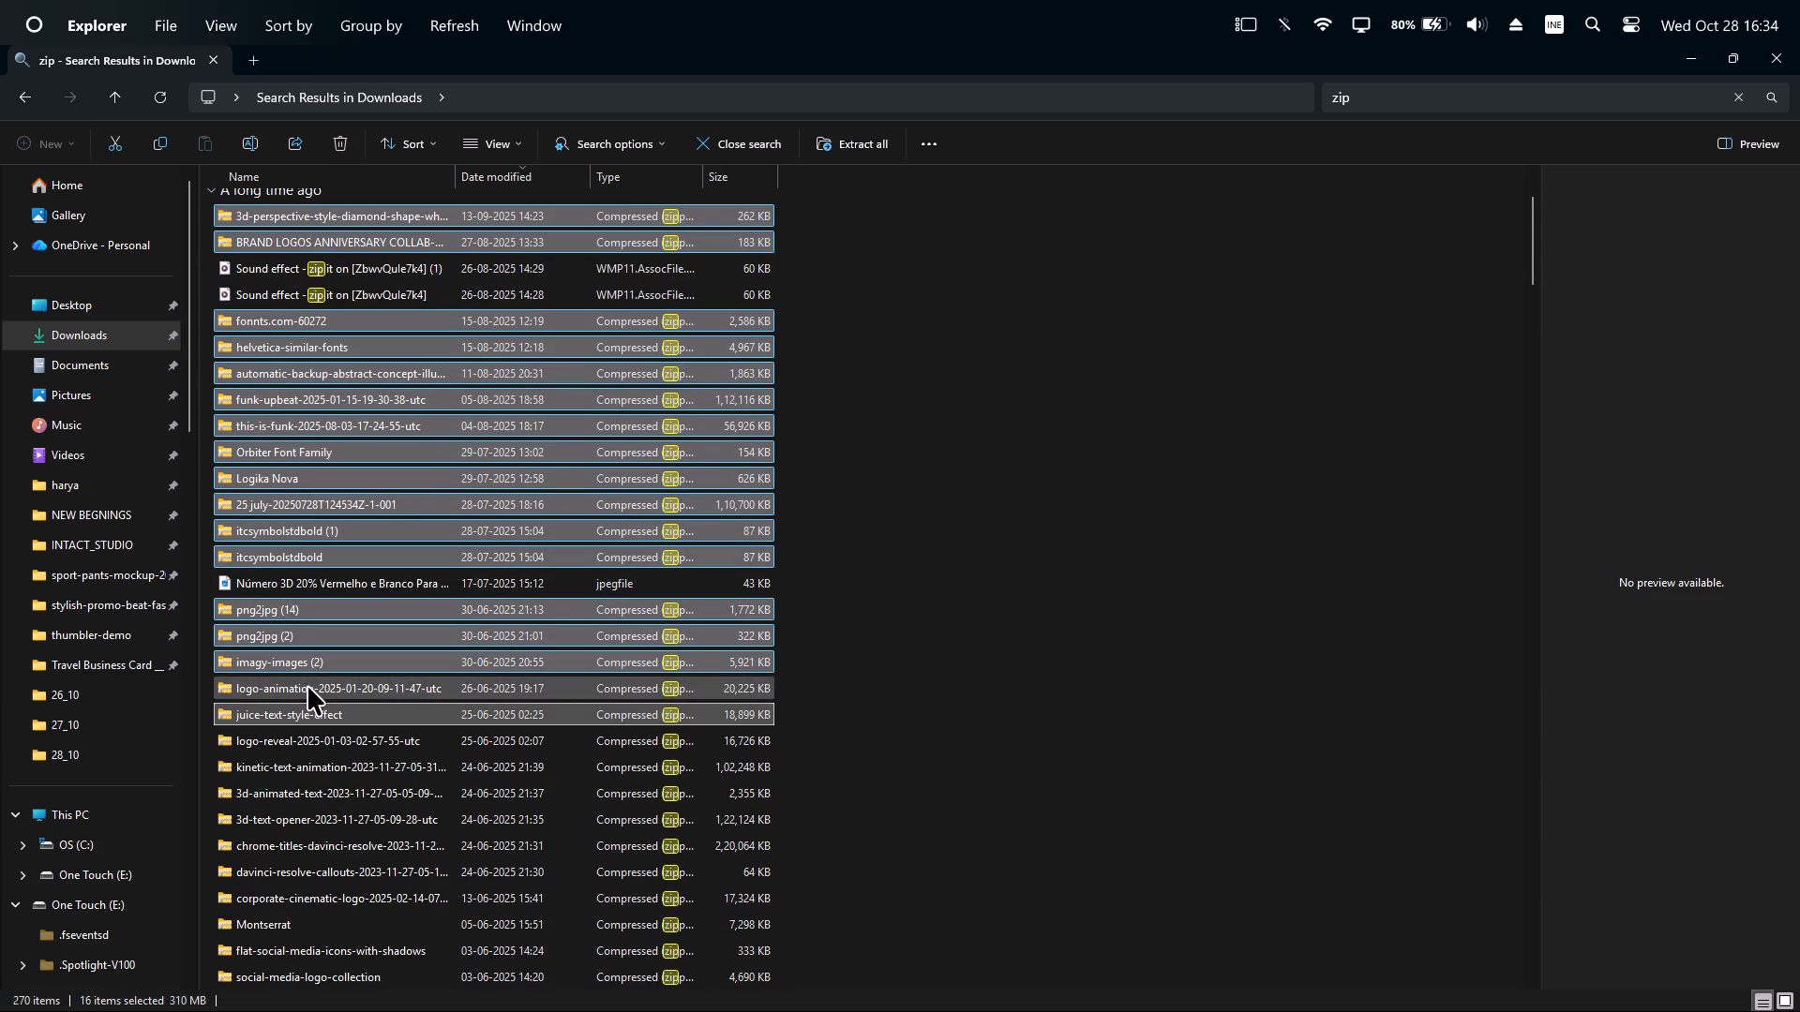
pyautogui.keyDown('ctrl'); pyautogui.click(307, 686); pyautogui.keyUp('ctrl')
pyautogui.keyDown('ctrl'); pyautogui.click(317, 742); pyautogui.keyUp('ctrl')
pyautogui.keyDown('ctrl'); pyautogui.click(322, 766); pyautogui.keyUp('ctrl')
pyautogui.keyDown('ctrl'); pyautogui.click(311, 797); pyautogui.keyUp('ctrl')
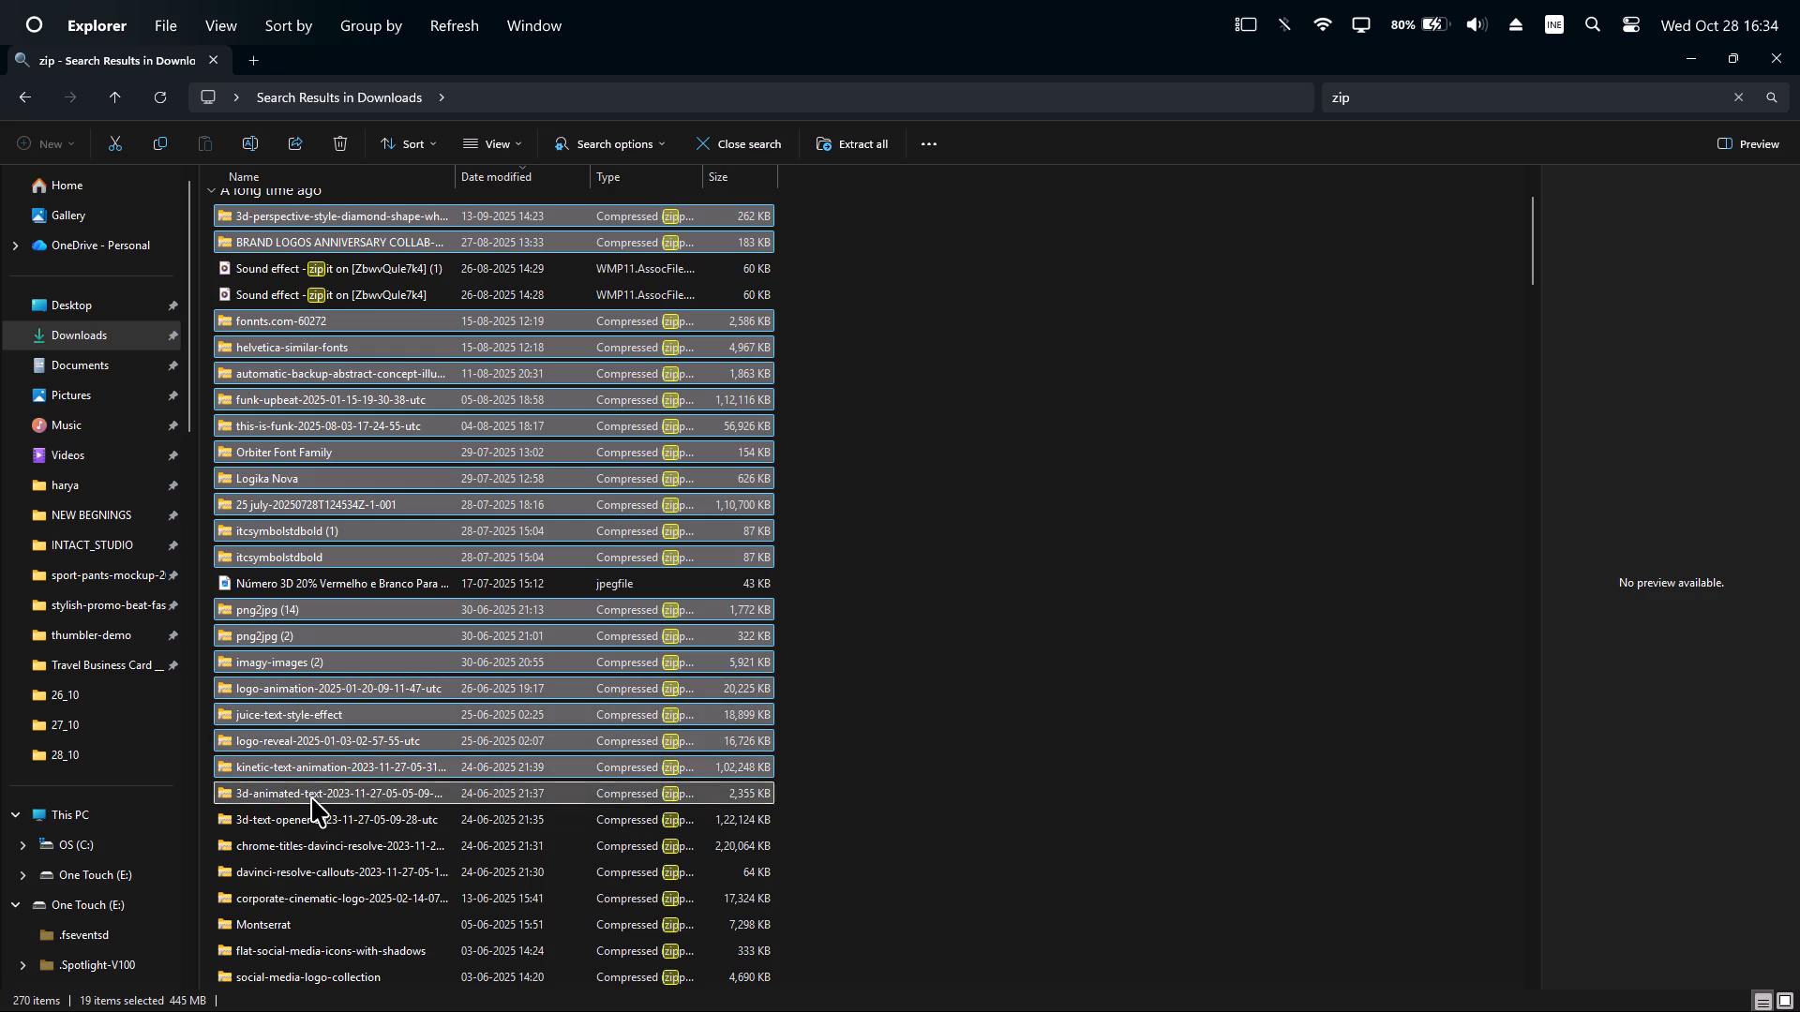
pyautogui.keyDown('ctrl'); pyautogui.moveTo(792, 821); pyautogui.dragTo(665, 962); pyautogui.keyUp('ctrl')
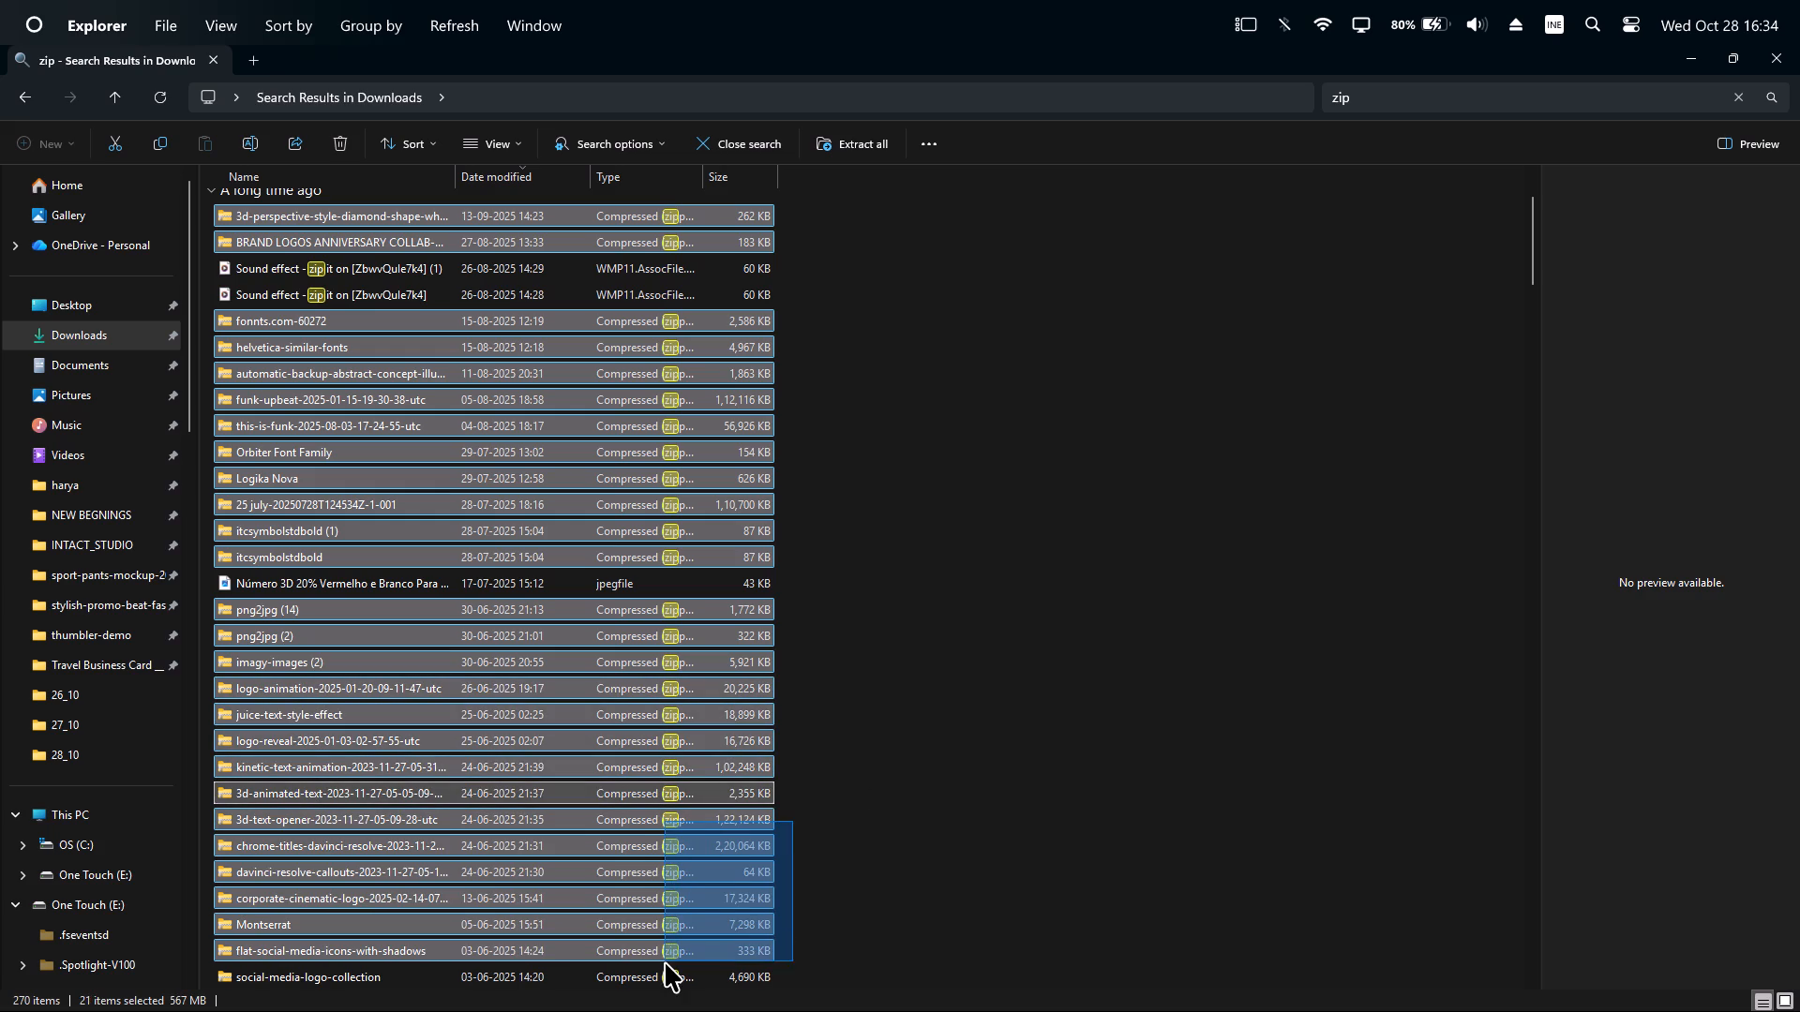
pyautogui.keyDown('ctrl'); pyautogui.moveTo(665, 962); pyautogui.dragTo(666, 967); pyautogui.keyUp('ctrl')
# Add the zip archives from mockup-logo (02-06-2025) through the-smooth (14-05-2025) to the selection.
pyautogui.scroll(-5, 600, 807)
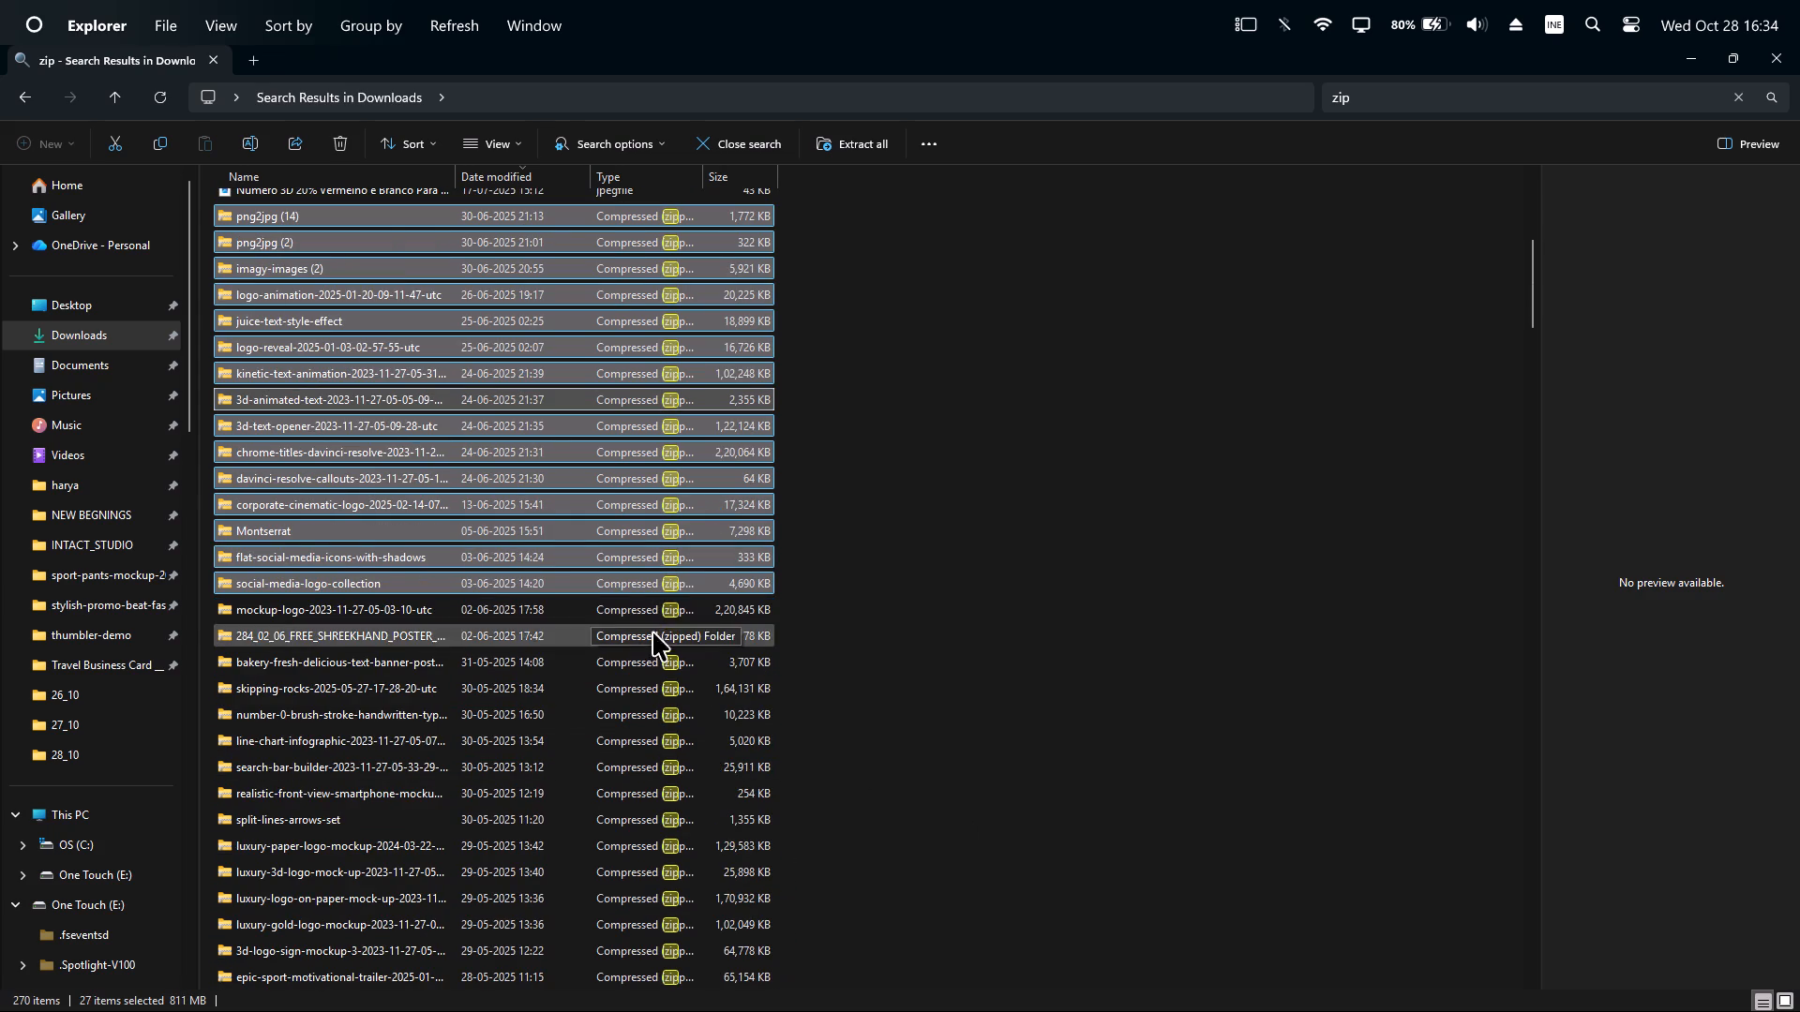
pyautogui.keyDown('ctrl'); pyautogui.moveTo(809, 610); pyautogui.dragTo(609, 852); pyautogui.keyUp('ctrl')
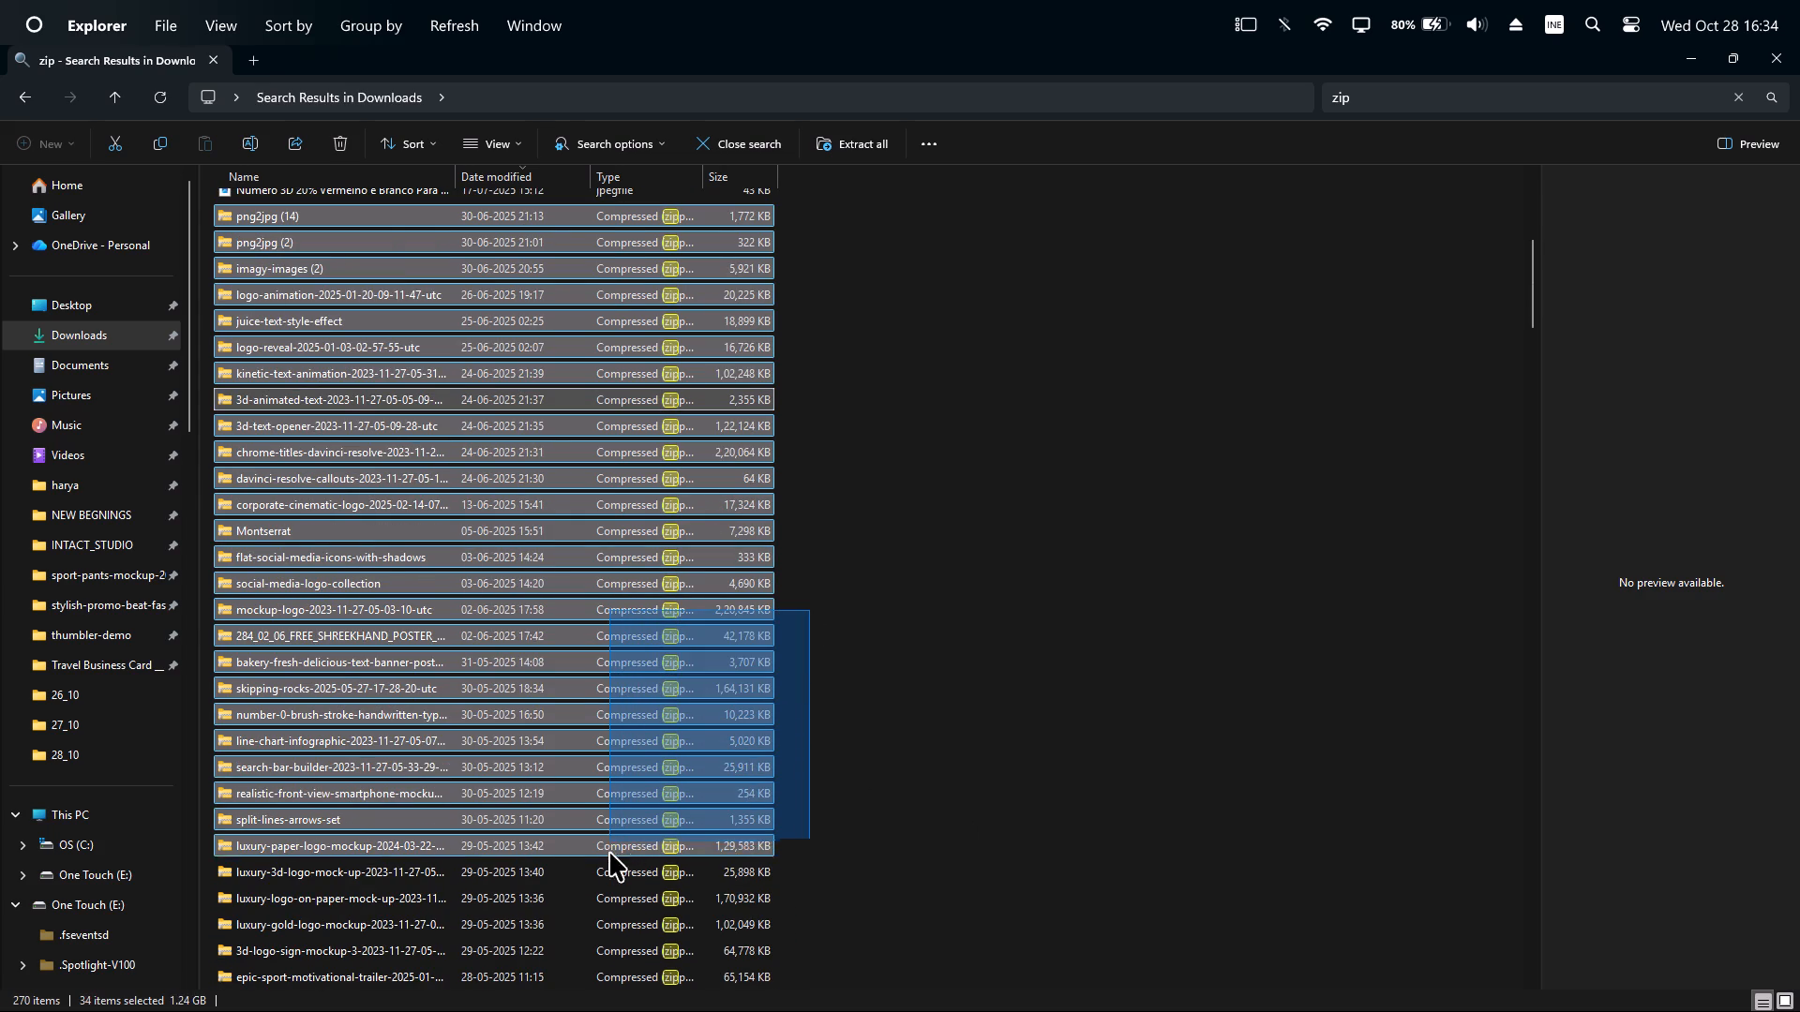
pyautogui.keyDown('ctrl'); pyautogui.moveTo(609, 852); pyautogui.dragTo(605, 970); pyautogui.keyUp('ctrl')
pyautogui.scroll(-4, 640, 856)
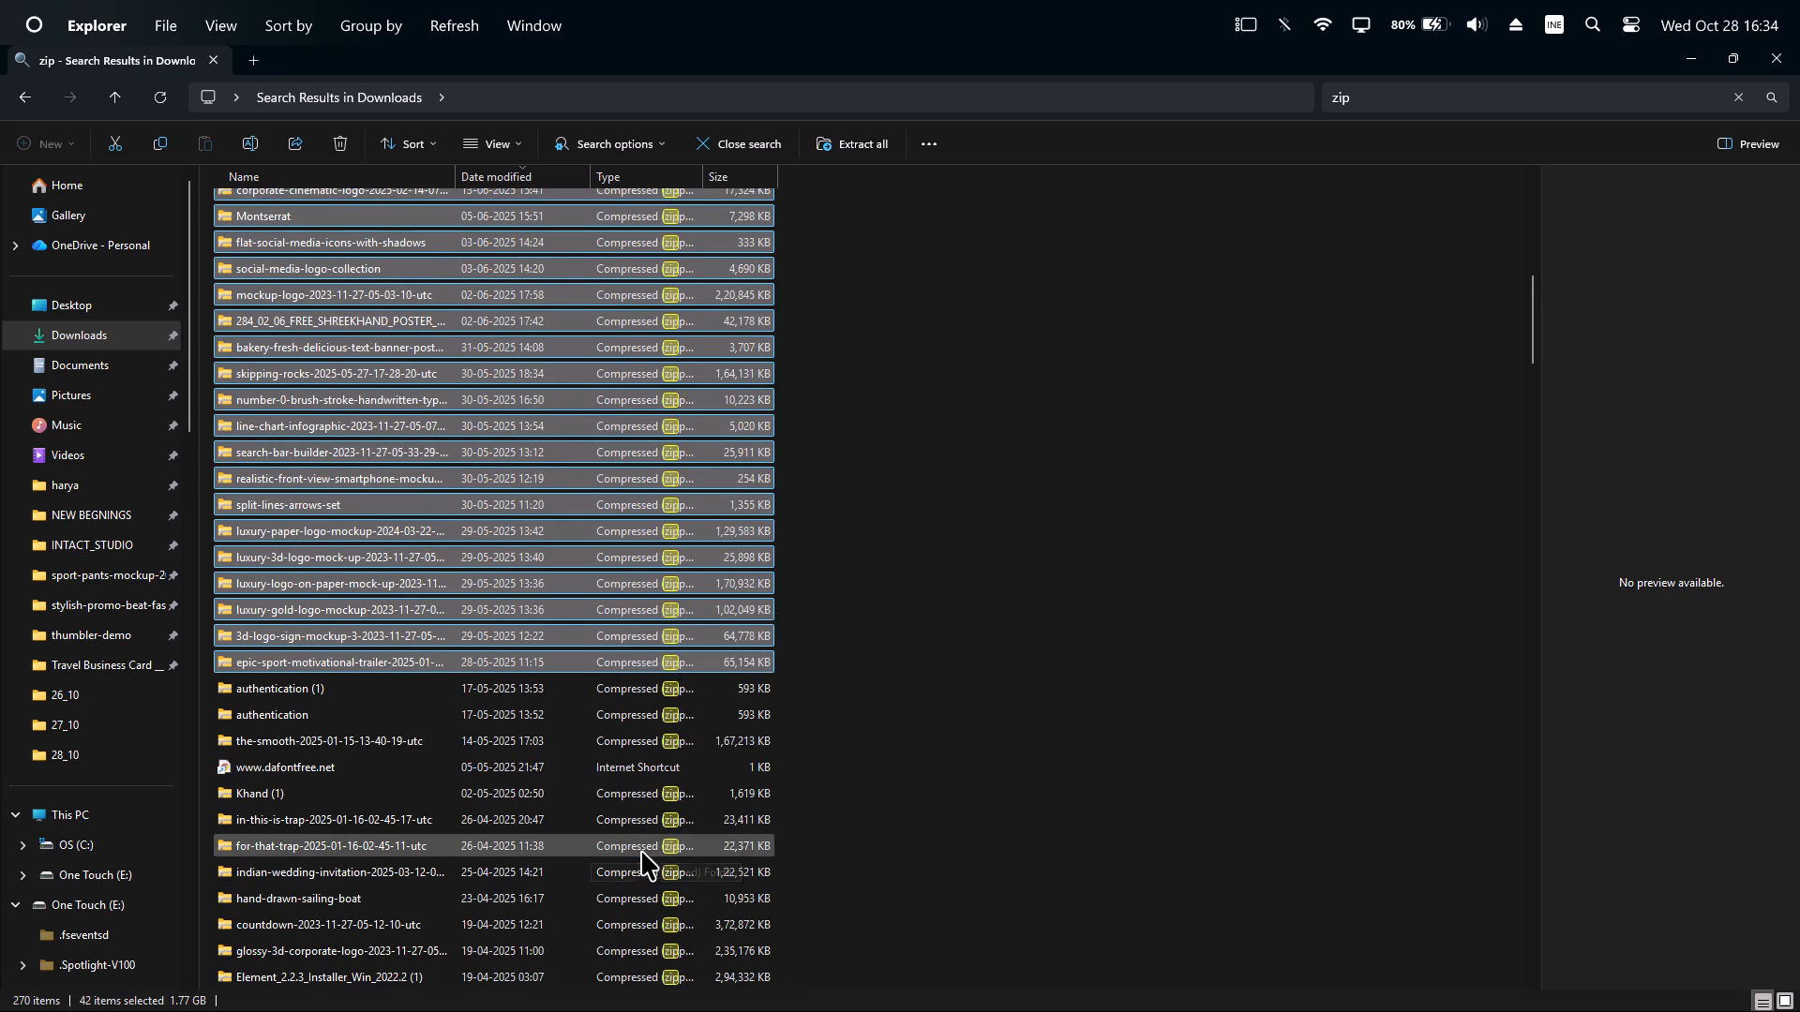
pyautogui.scroll(-2, 643, 838)
pyautogui.keyDown('ctrl'); pyautogui.moveTo(787, 530); pyautogui.dragTo(711, 560); pyautogui.keyUp('ctrl')
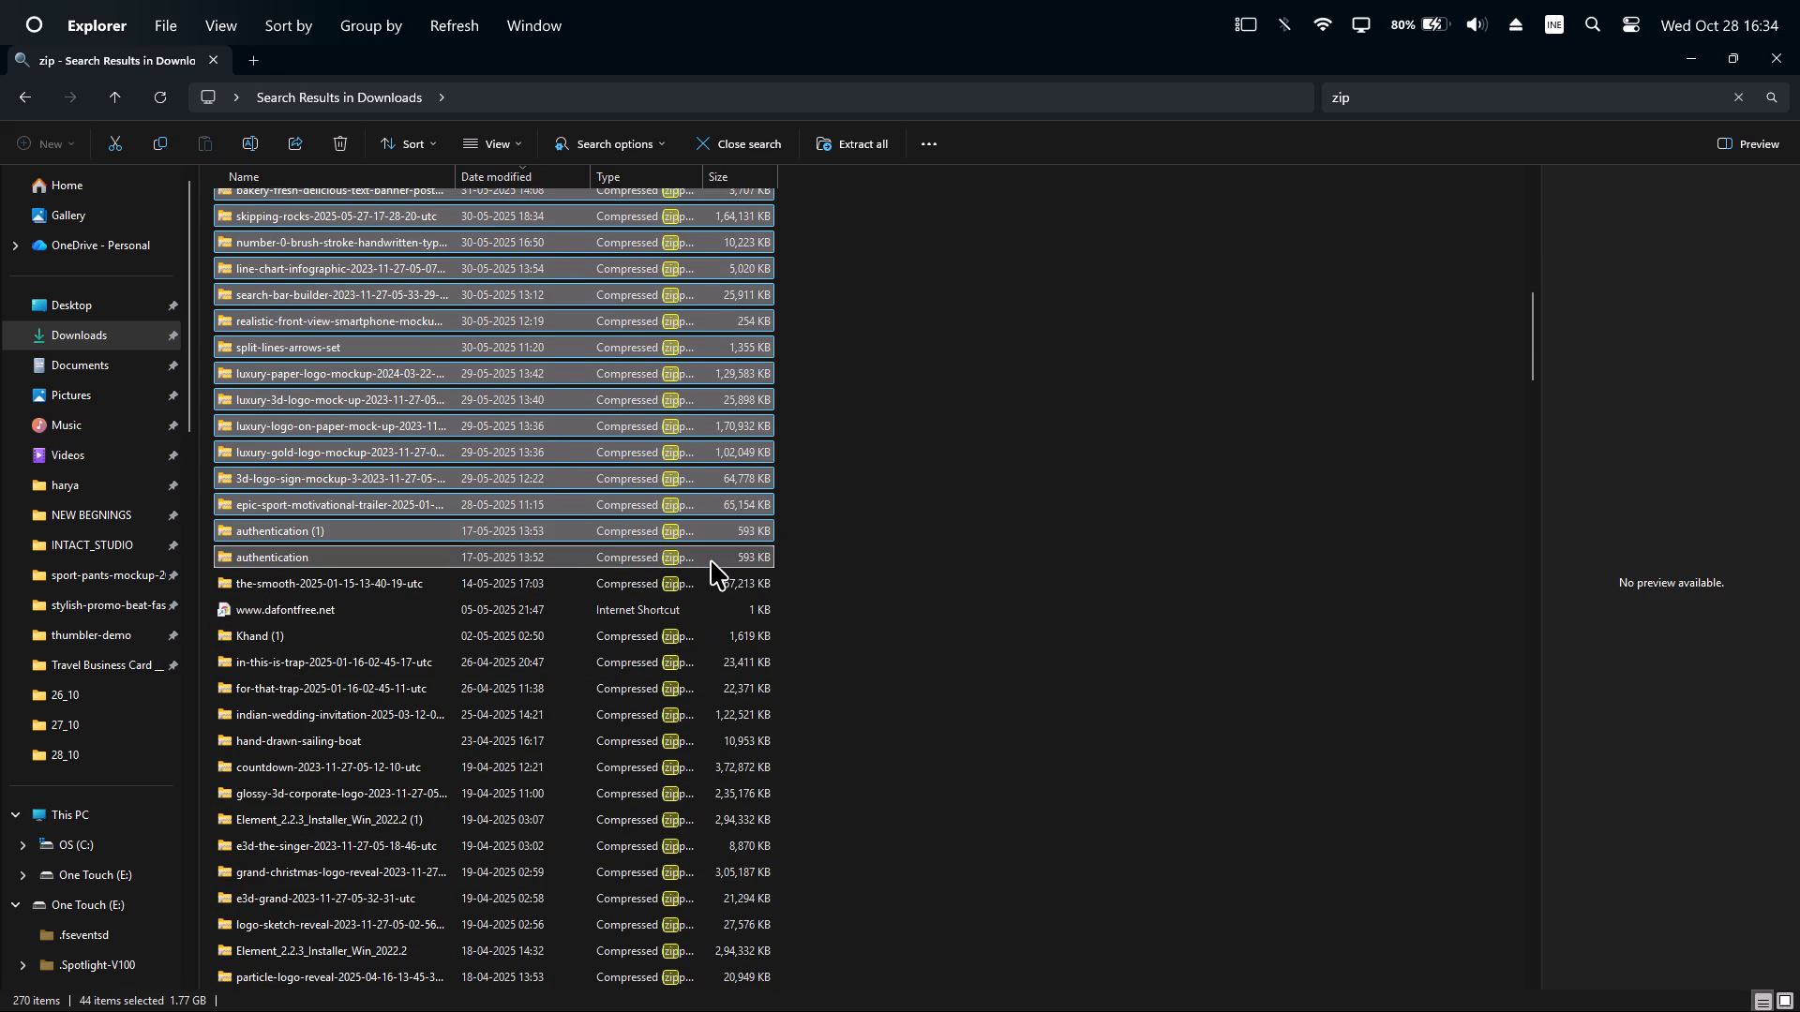
pyautogui.keyDown('ctrl'); pyautogui.click(708, 583); pyautogui.keyUp('ctrl')
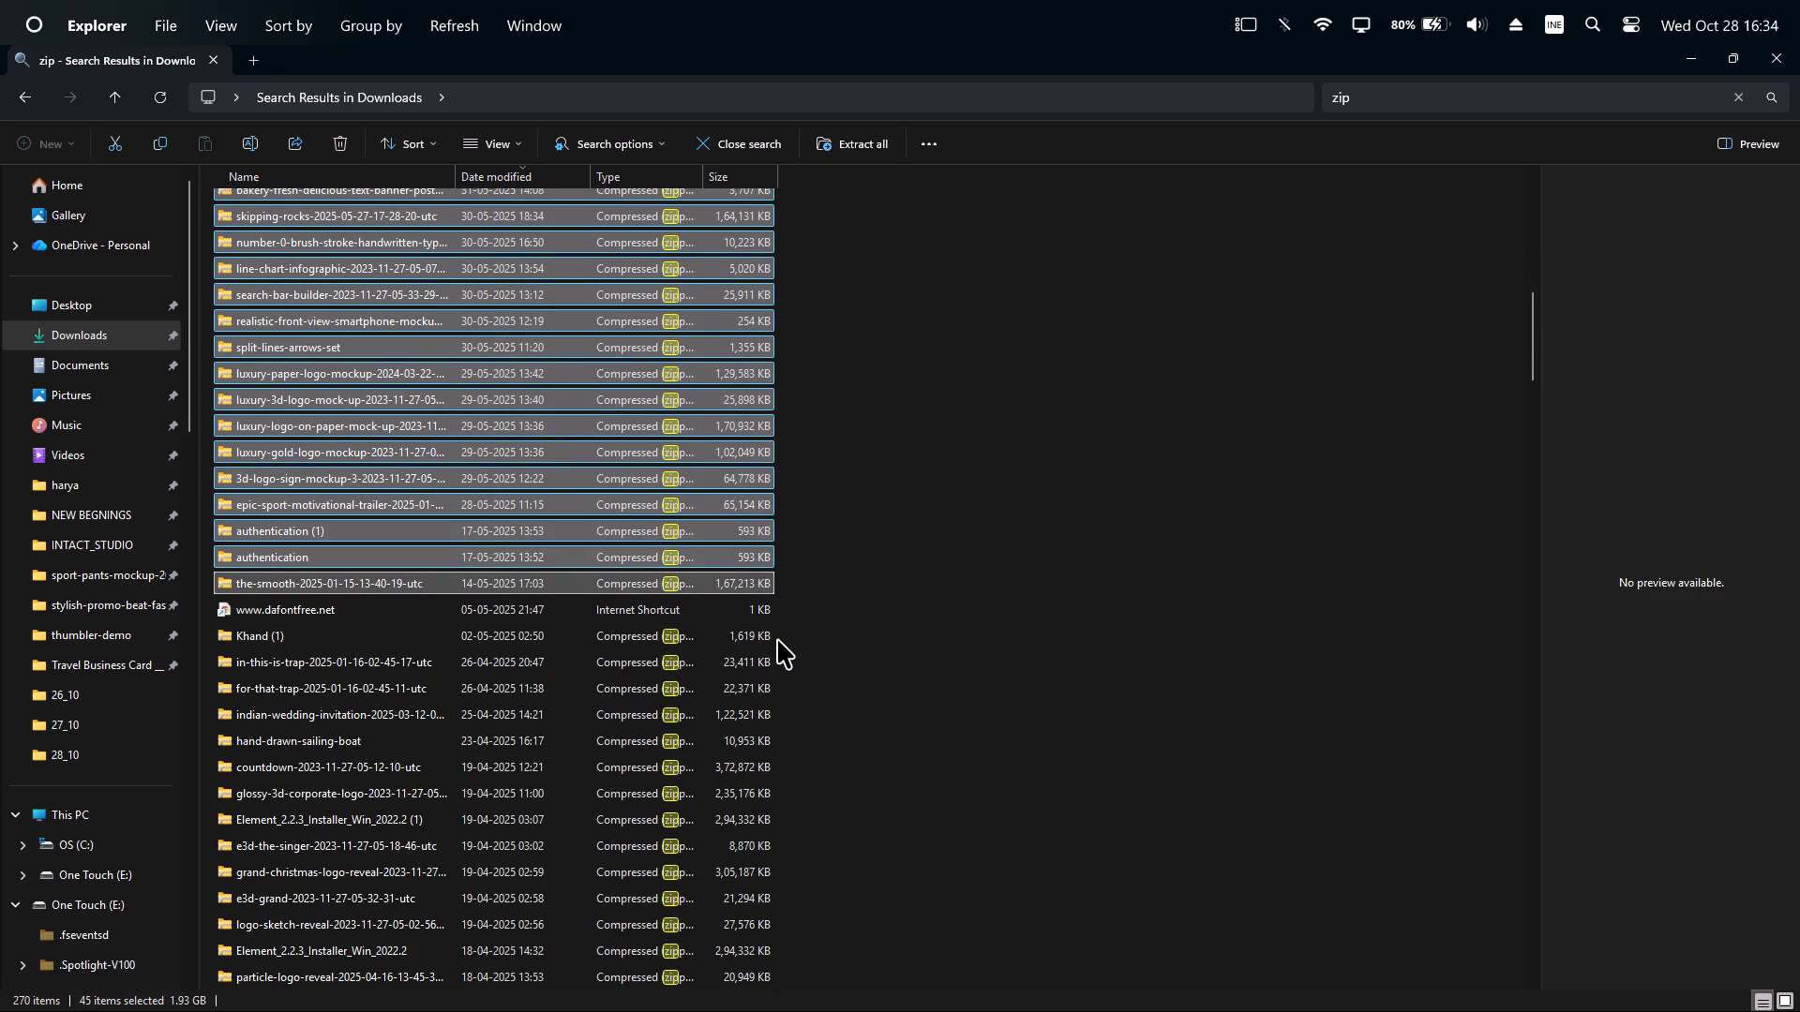
pyautogui.keyDown('ctrl'); pyautogui.moveTo(777, 637); pyautogui.dragTo(555, 995); pyautogui.keyUp('ctrl')
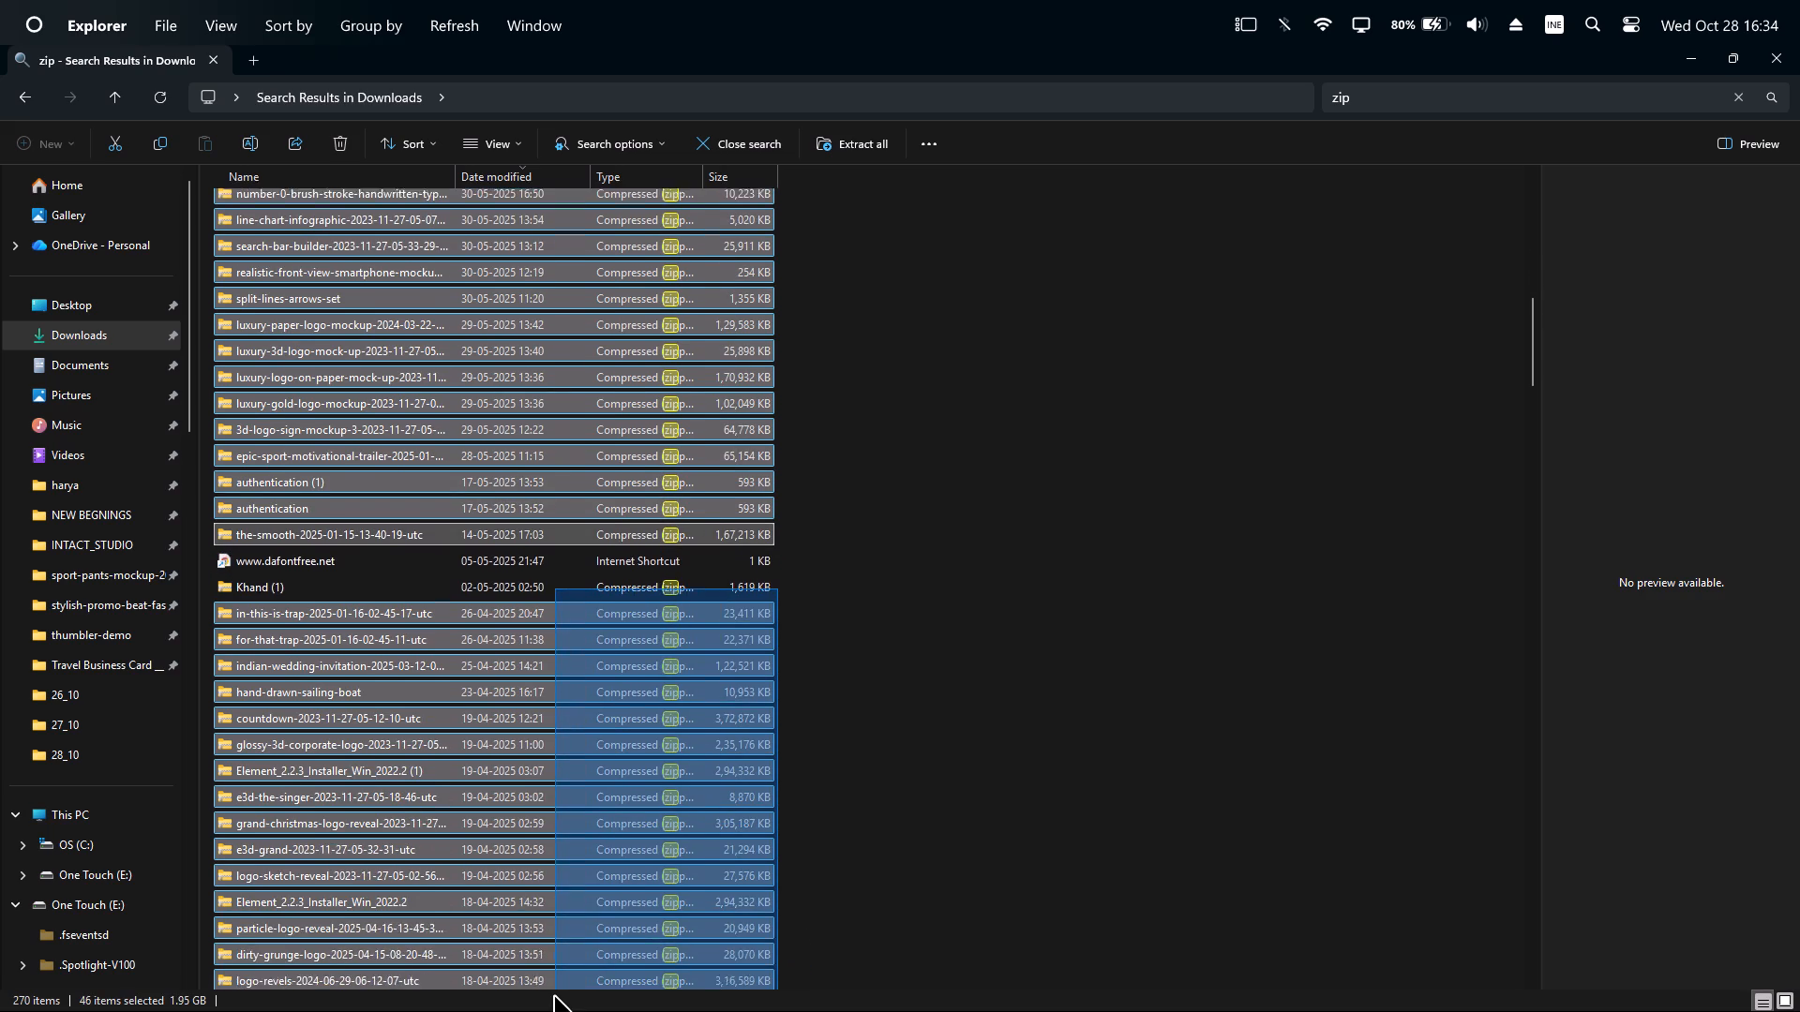
pyautogui.scroll(-4, 668, 882)
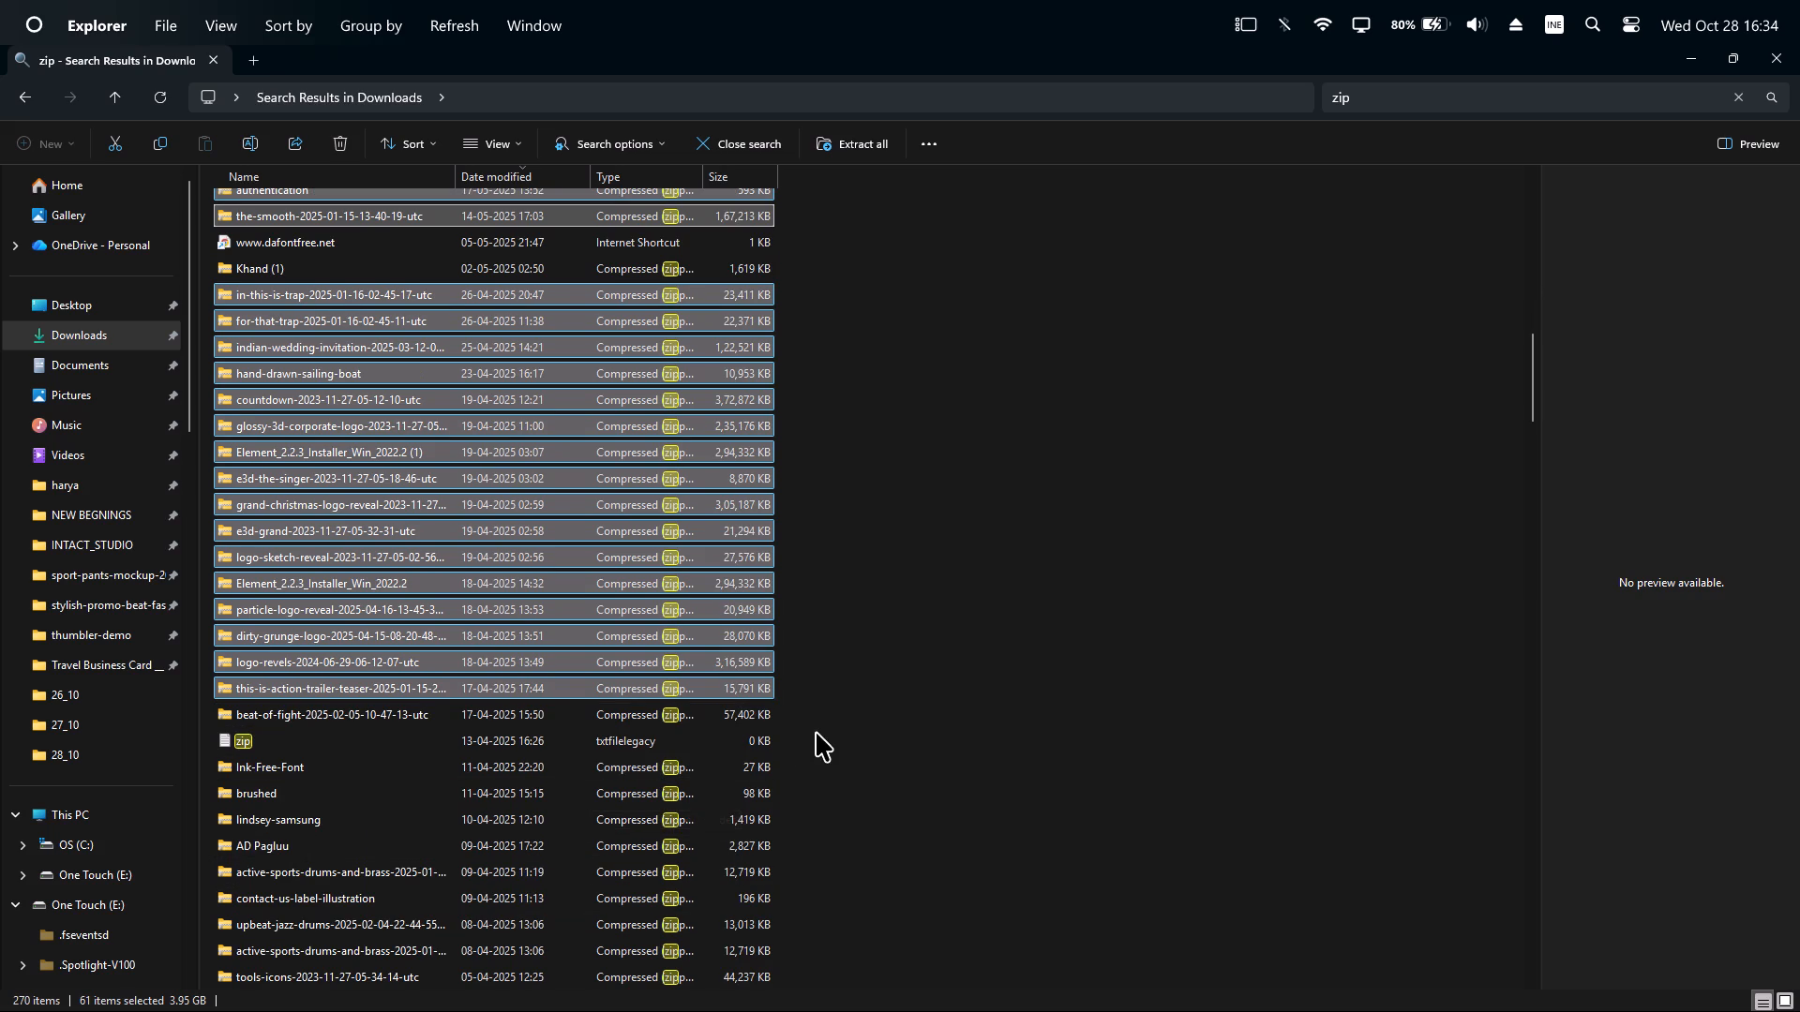
pyautogui.keyDown('ctrl'); pyautogui.moveTo(790, 726); pyautogui.dragTo(761, 719); pyautogui.keyUp('ctrl')
pyautogui.scroll(-2, 793, 750)
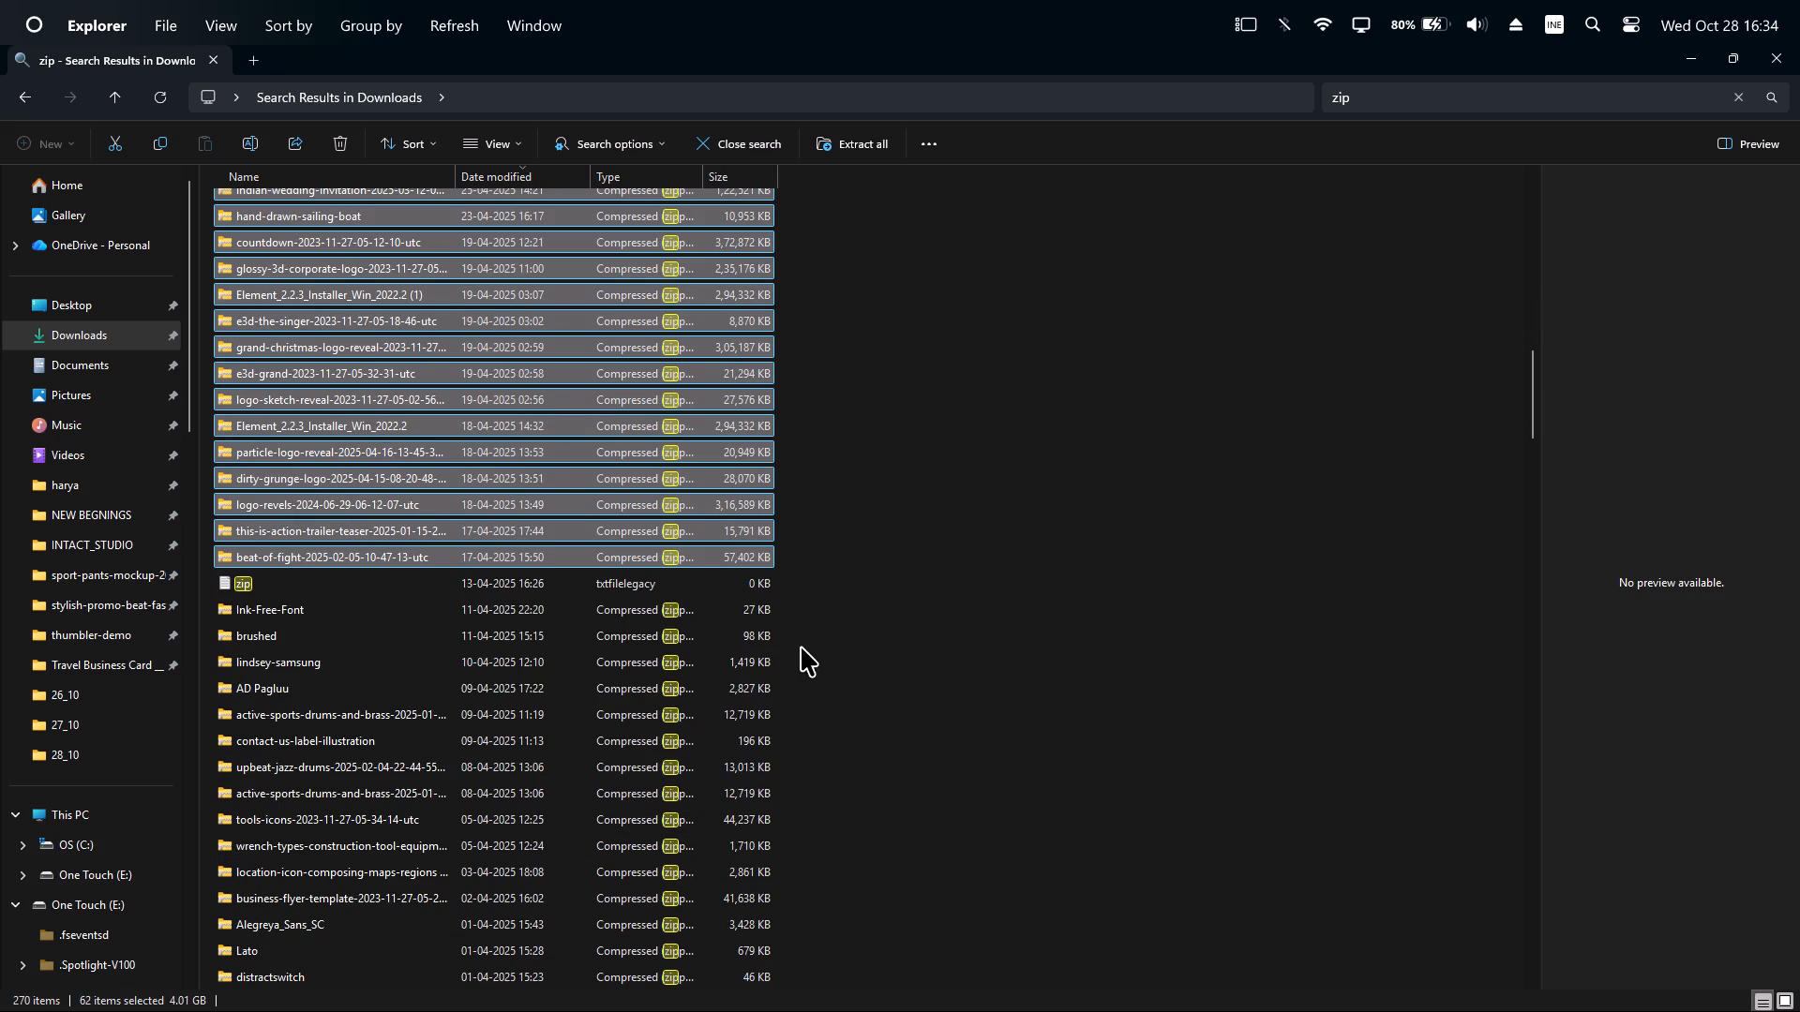
# Add the zip archives from Ink-Free-Font through distractswitch to the selection, leaving out the "zip" text file above them.
pyautogui.keyDown('ctrl'); pyautogui.moveTo(794, 618); pyautogui.dragTo(595, 945); pyautogui.keyUp('ctrl')
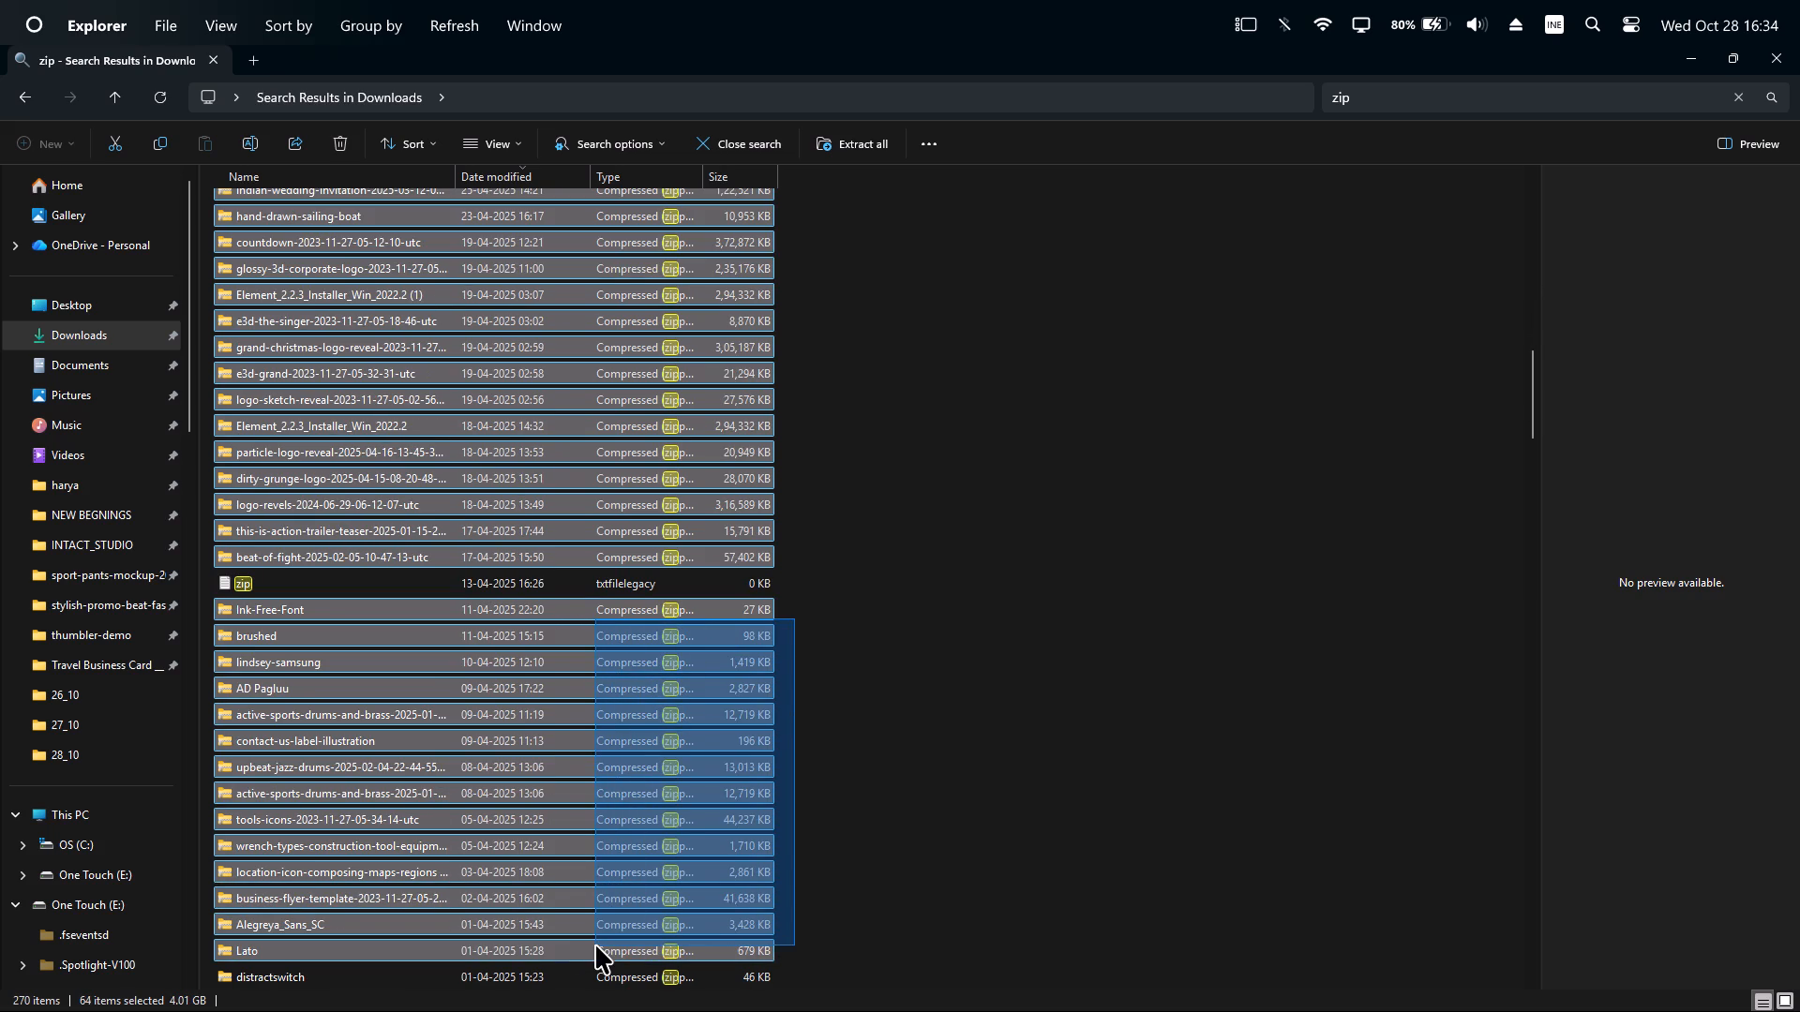
pyautogui.keyDown('ctrl'); pyautogui.moveTo(595, 945); pyautogui.dragTo(572, 972); pyautogui.keyUp('ctrl')
pyautogui.scroll(-5, 612, 935)
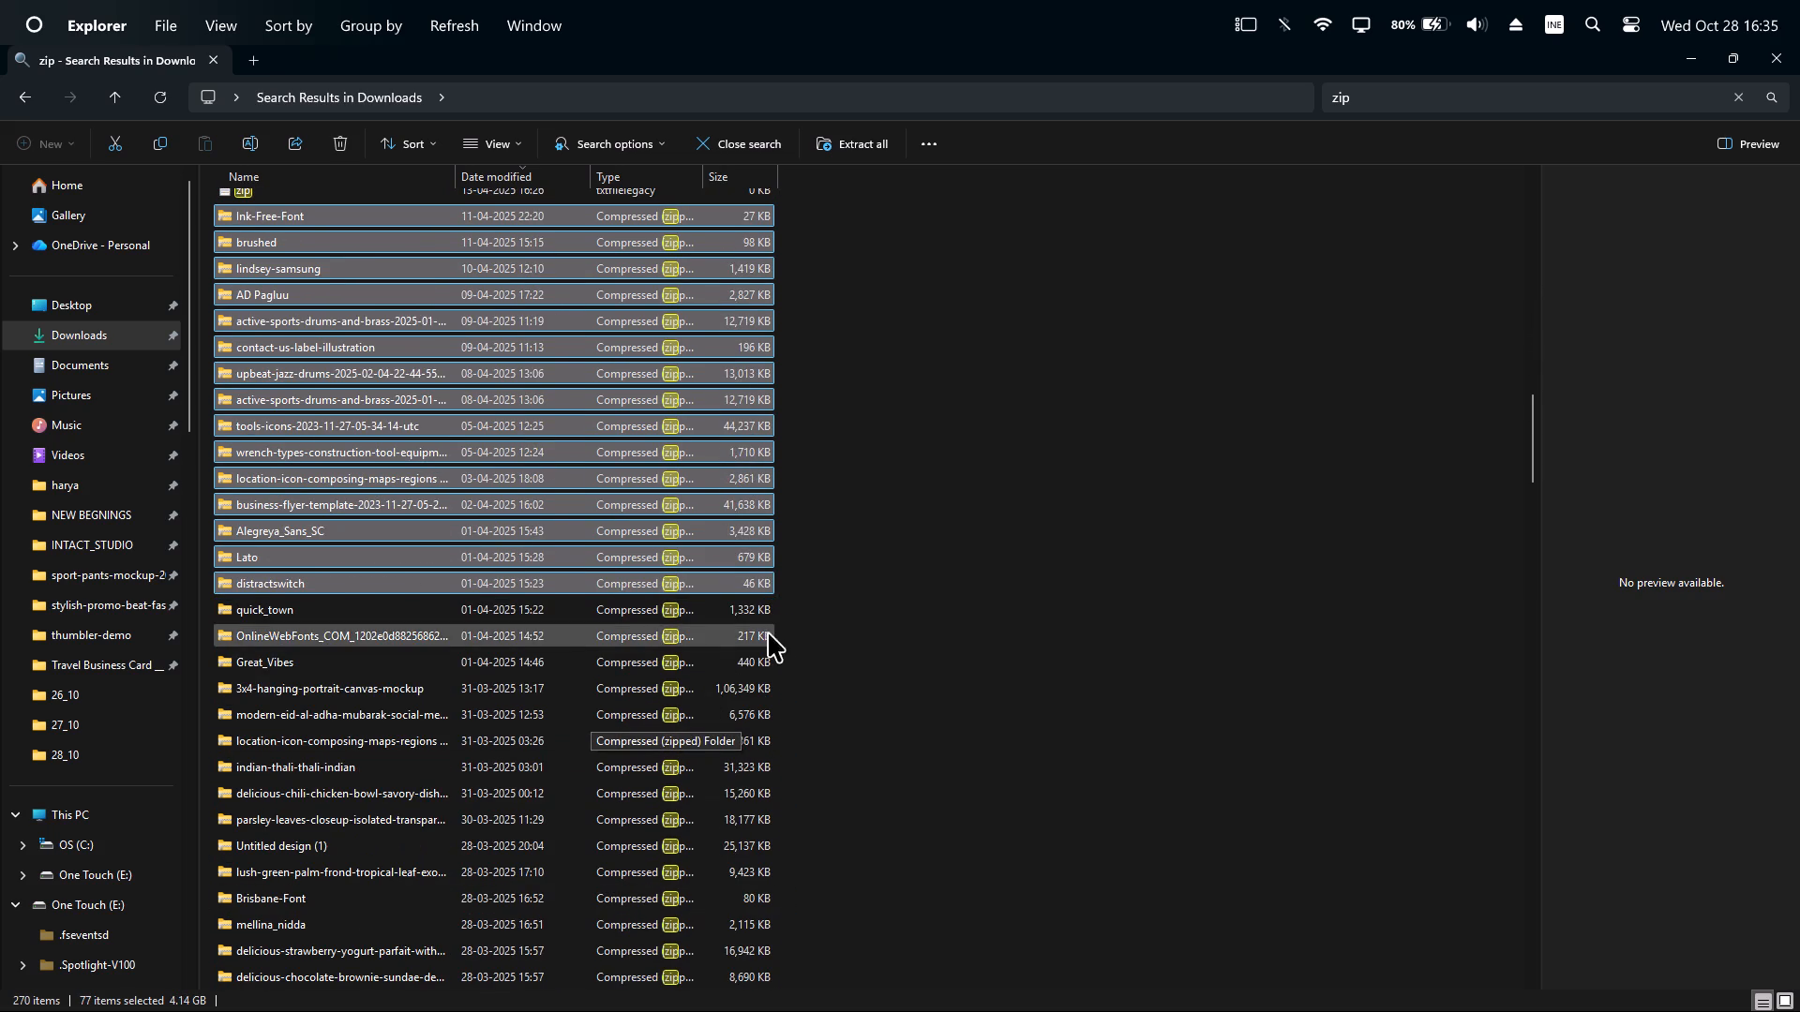
# Add the zip archives from quick_town through award-ribbon-check-mark (15-03-2025) to the selection and delete all selected archives.
pyautogui.keyDown('ctrl'); pyautogui.moveTo(802, 614); pyautogui.dragTo(575, 967); pyautogui.keyUp('ctrl')
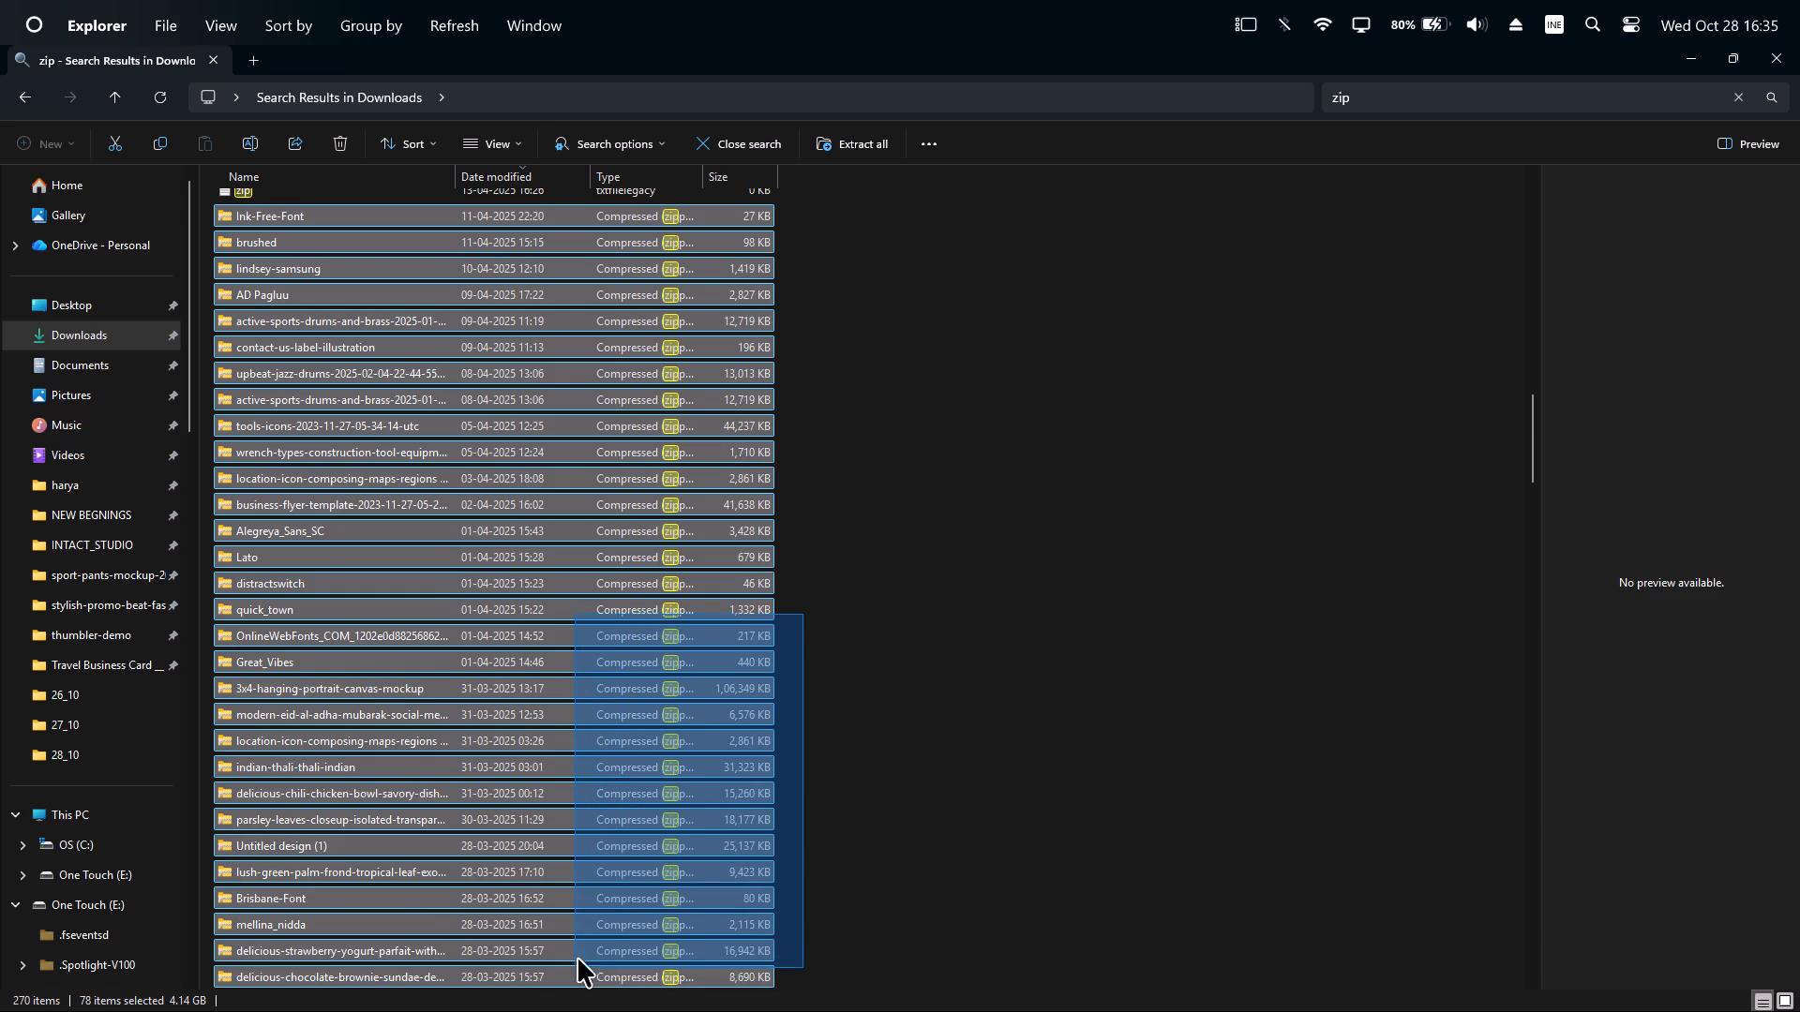
pyautogui.scroll(-5, 655, 859)
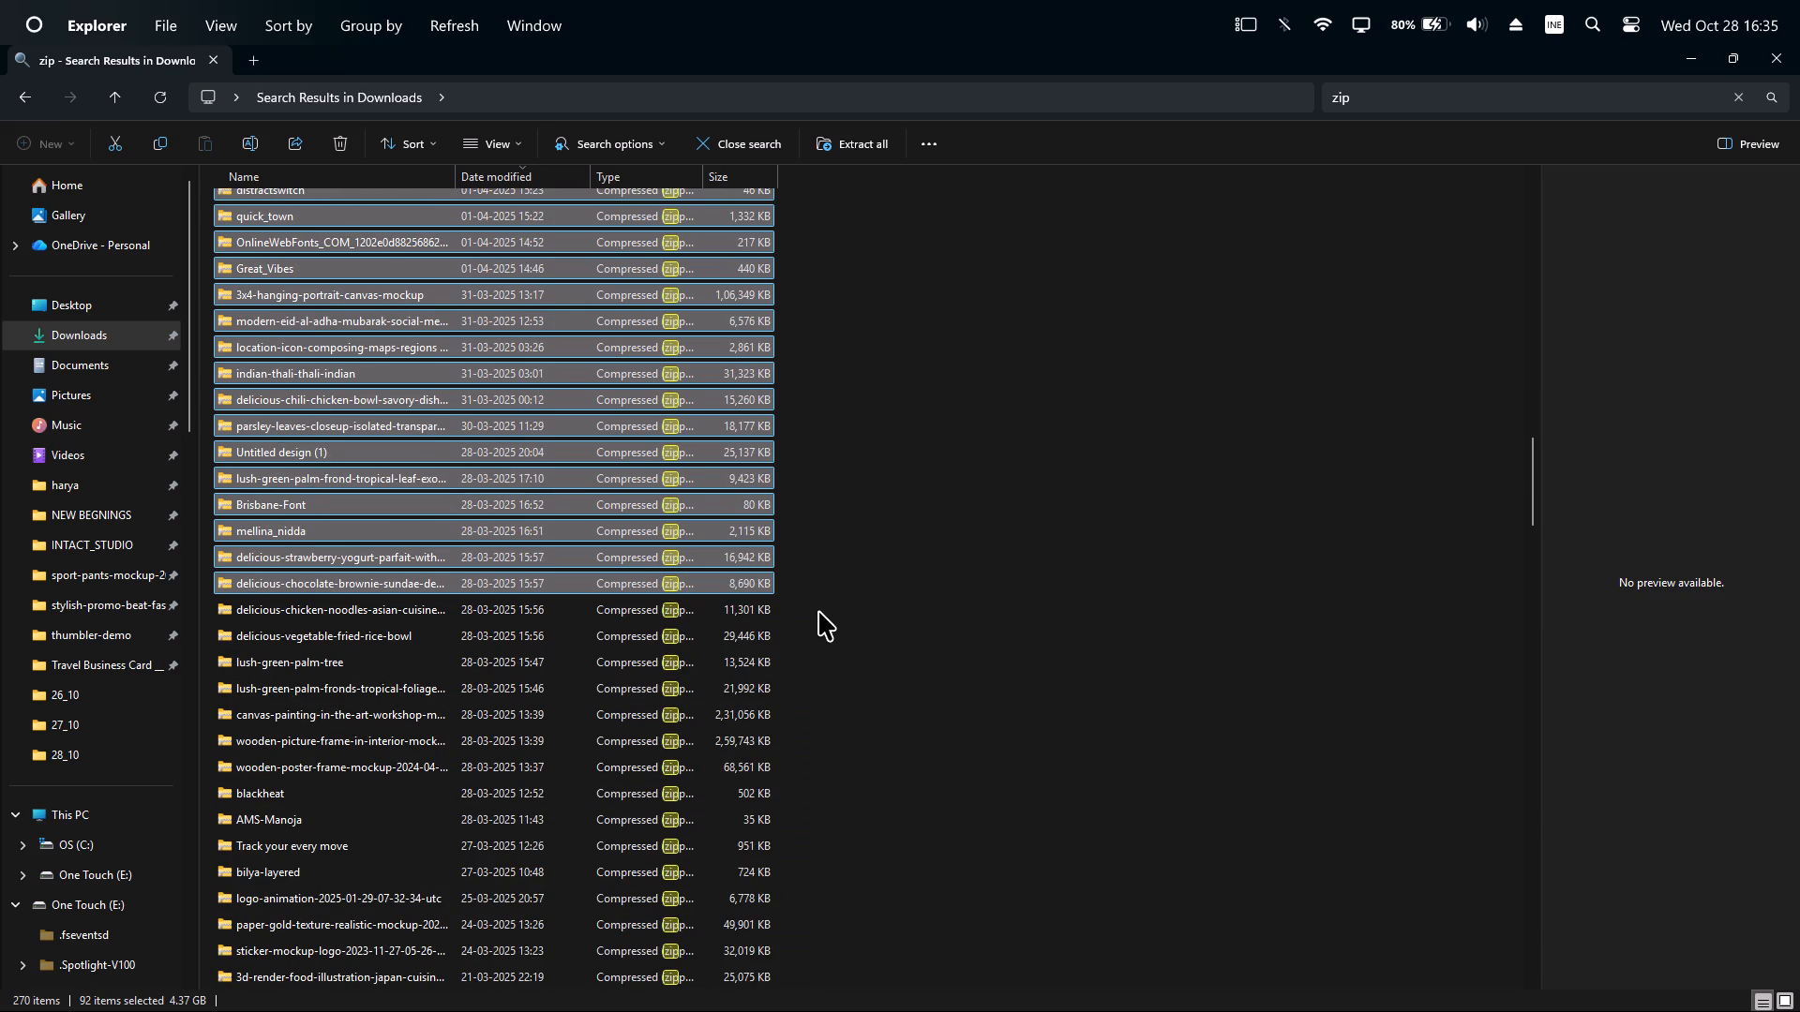
pyautogui.keyDown('ctrl'); pyautogui.moveTo(817, 610); pyautogui.dragTo(524, 989); pyautogui.keyUp('ctrl')
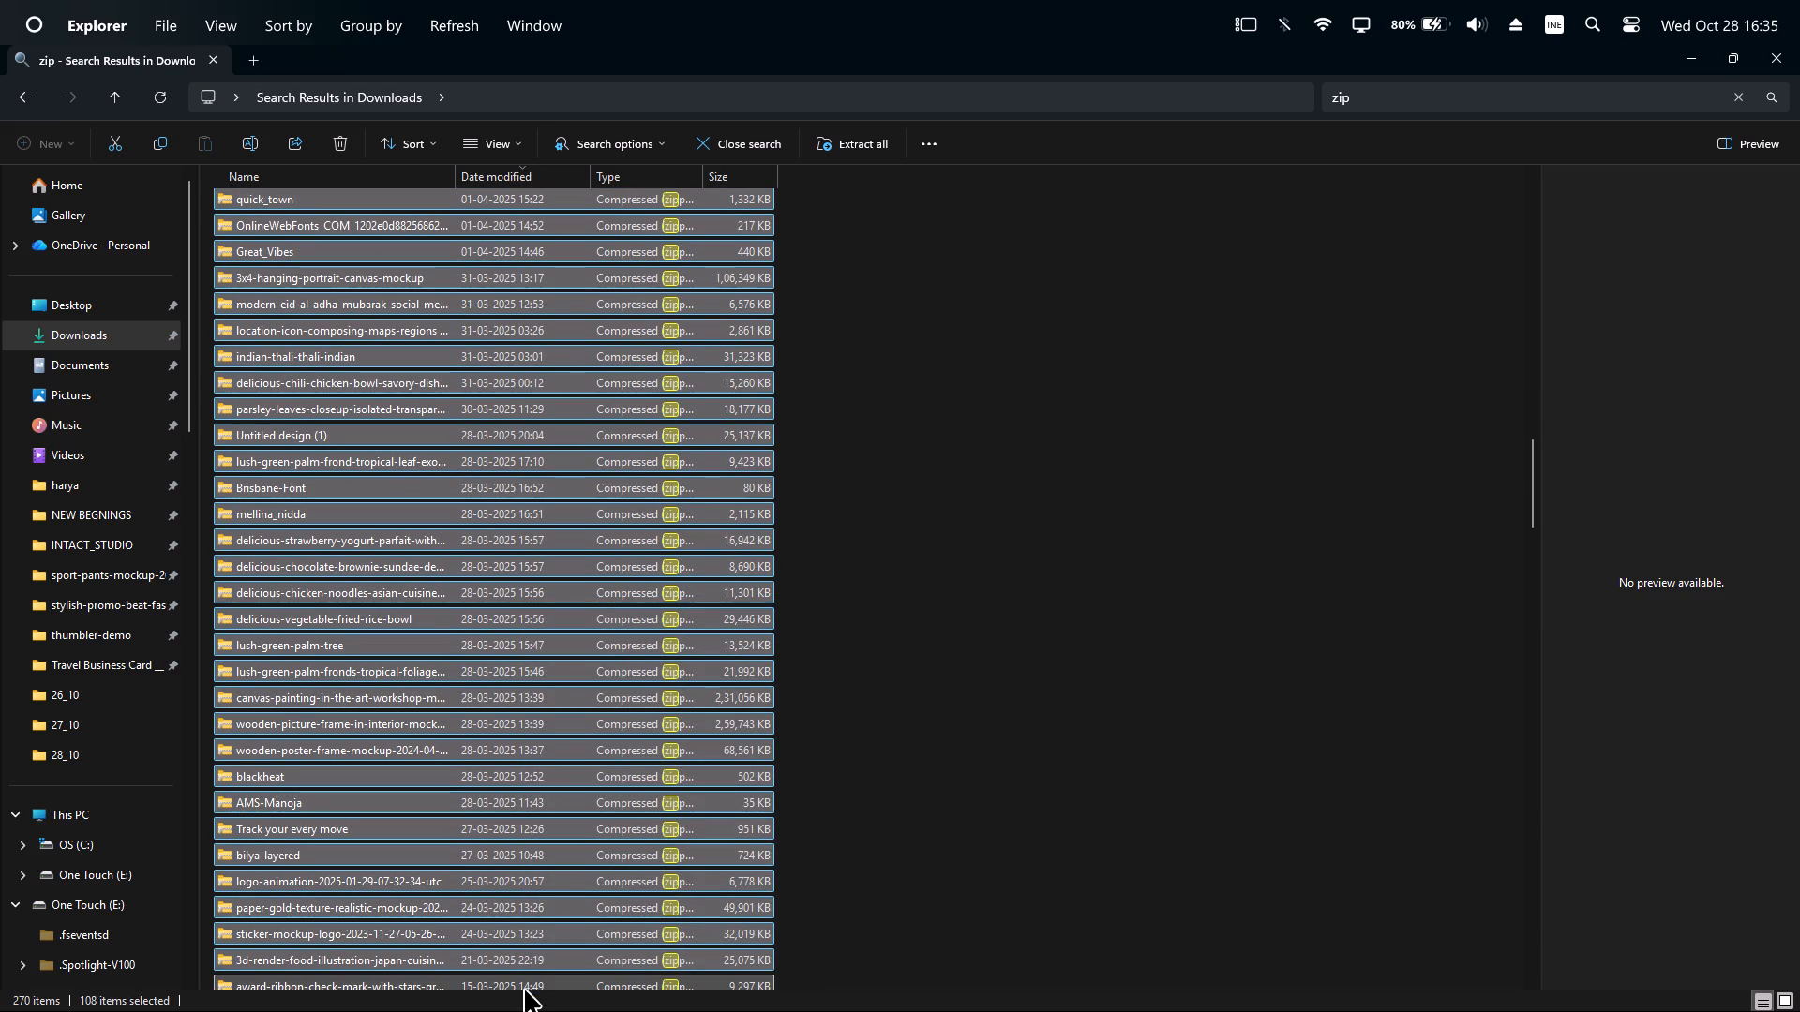
pyautogui.press('super+Delete')
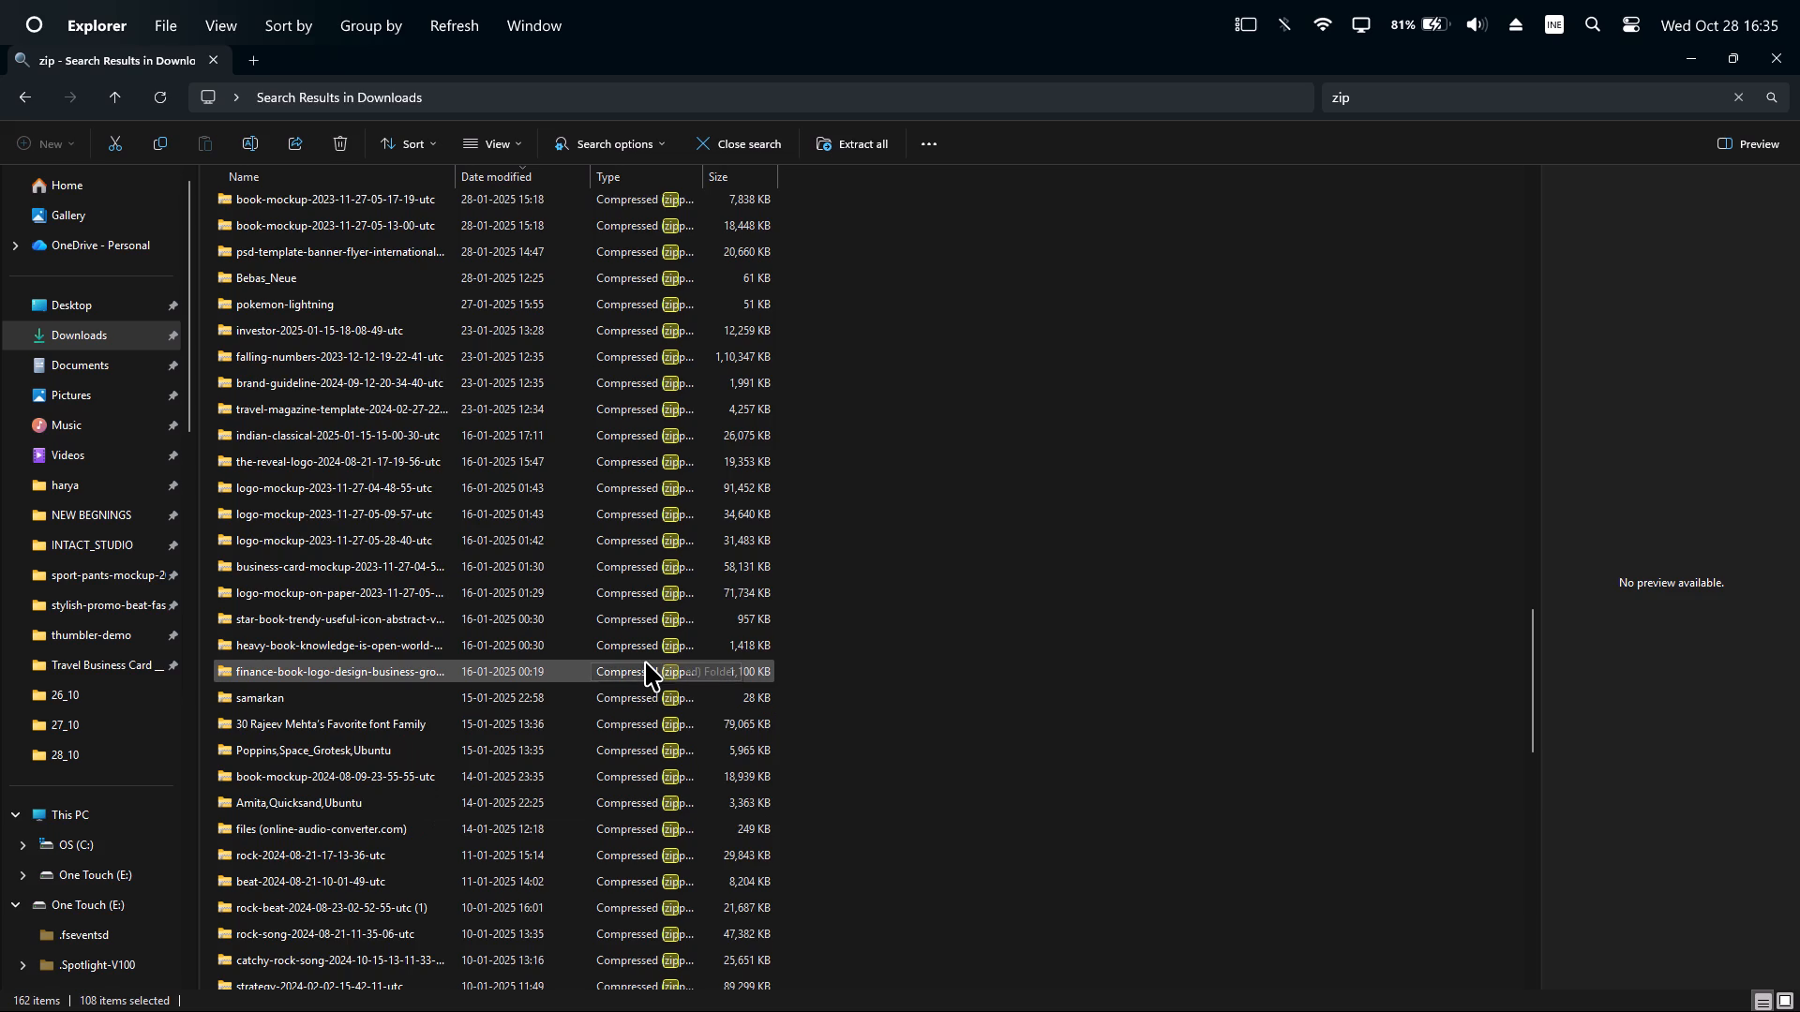
# Select all search results from punchy-rock-beat-moved (14-03-2025) through kruti-dev-010-regular (07-04-2024).
pyautogui.scroll(5, 645, 662)
pyautogui.scroll(18, 673, 633)
pyautogui.scroll(9, 821, 516)
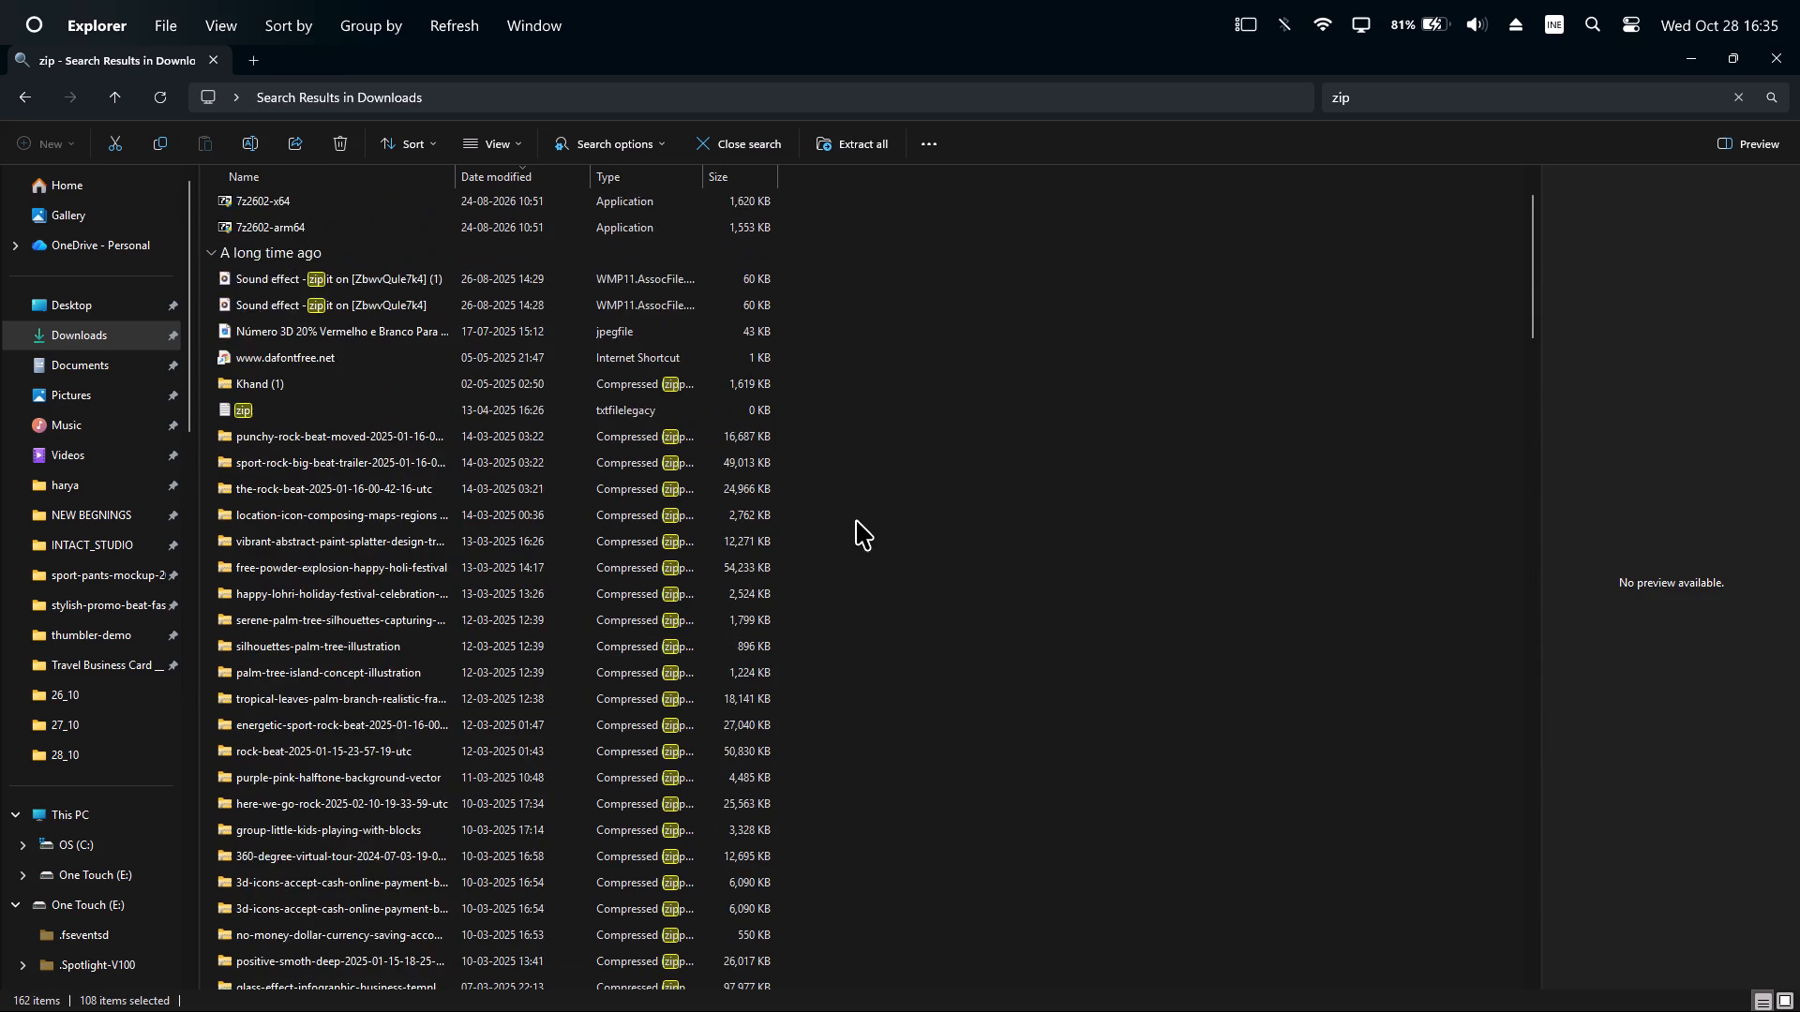
pyautogui.scroll(3, 856, 520)
pyautogui.moveTo(829, 521); pyautogui.dragTo(565, 845)
pyautogui.scroll(-2, 568, 826)
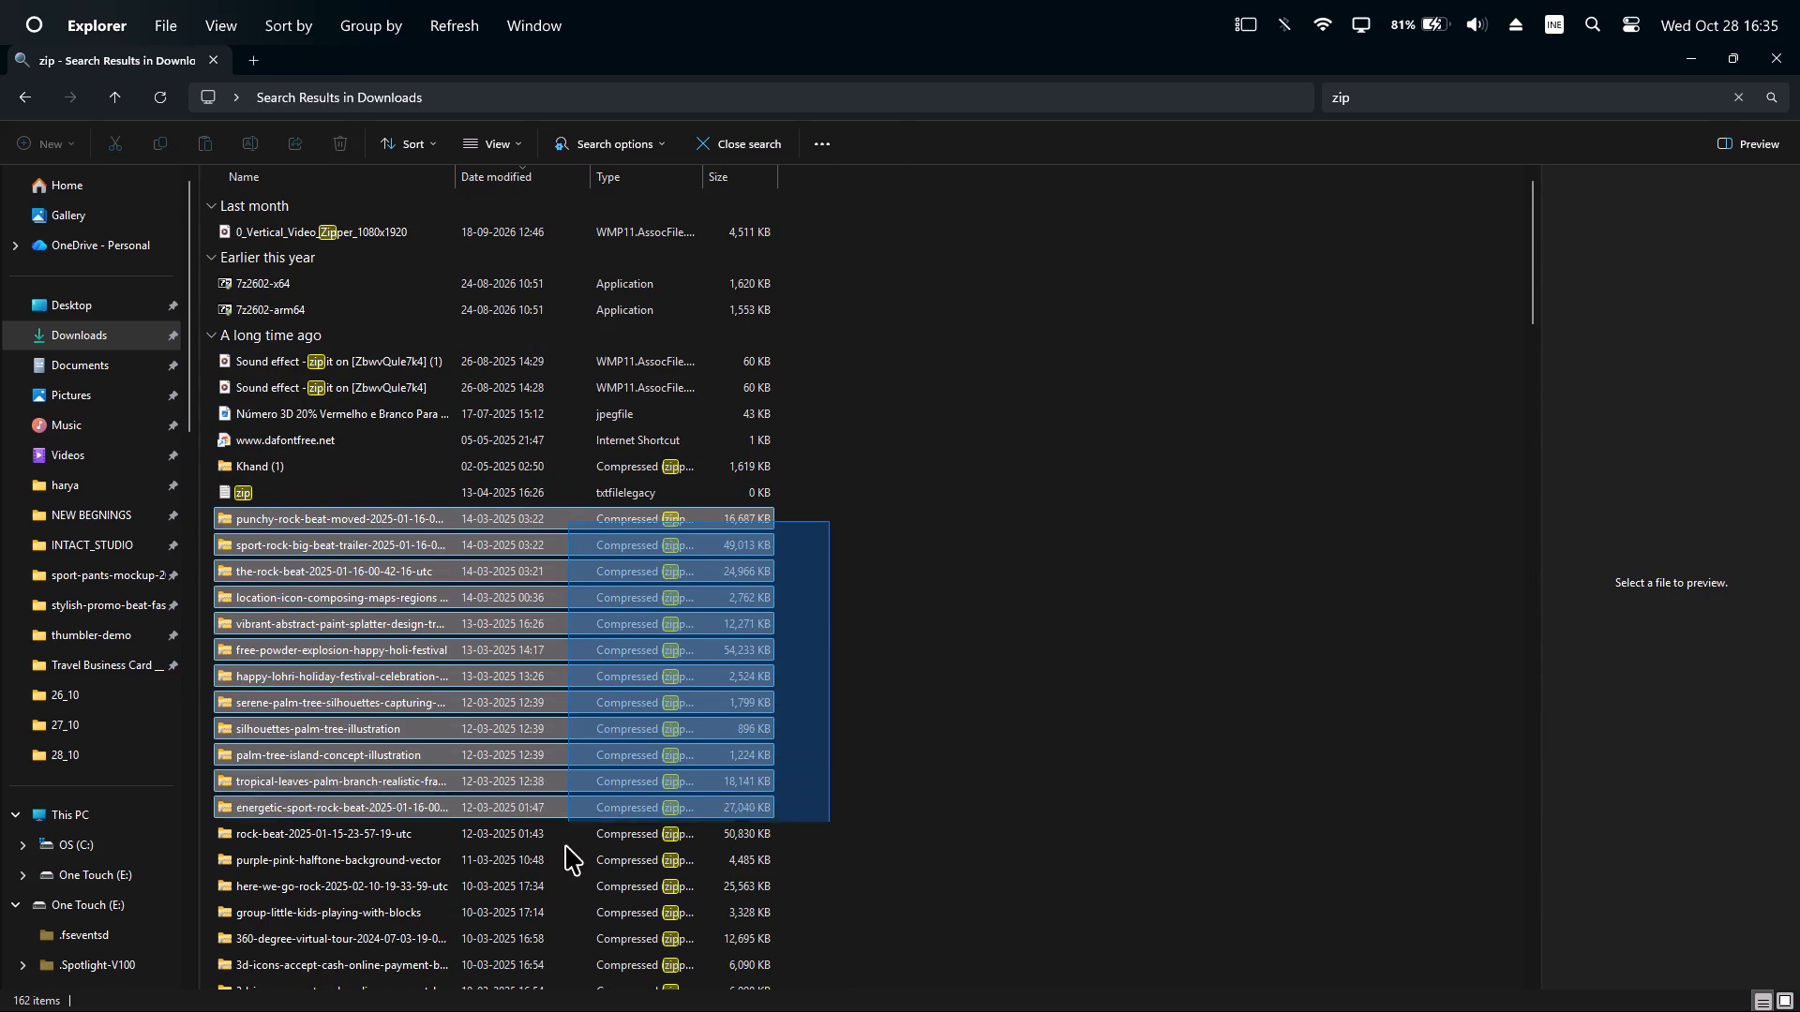
pyautogui.scroll(-4, 565, 845)
pyautogui.moveTo(565, 845); pyautogui.dragTo(613, 885)
pyautogui.scroll(-12, 563, 875)
pyautogui.scroll(-10, 602, 889)
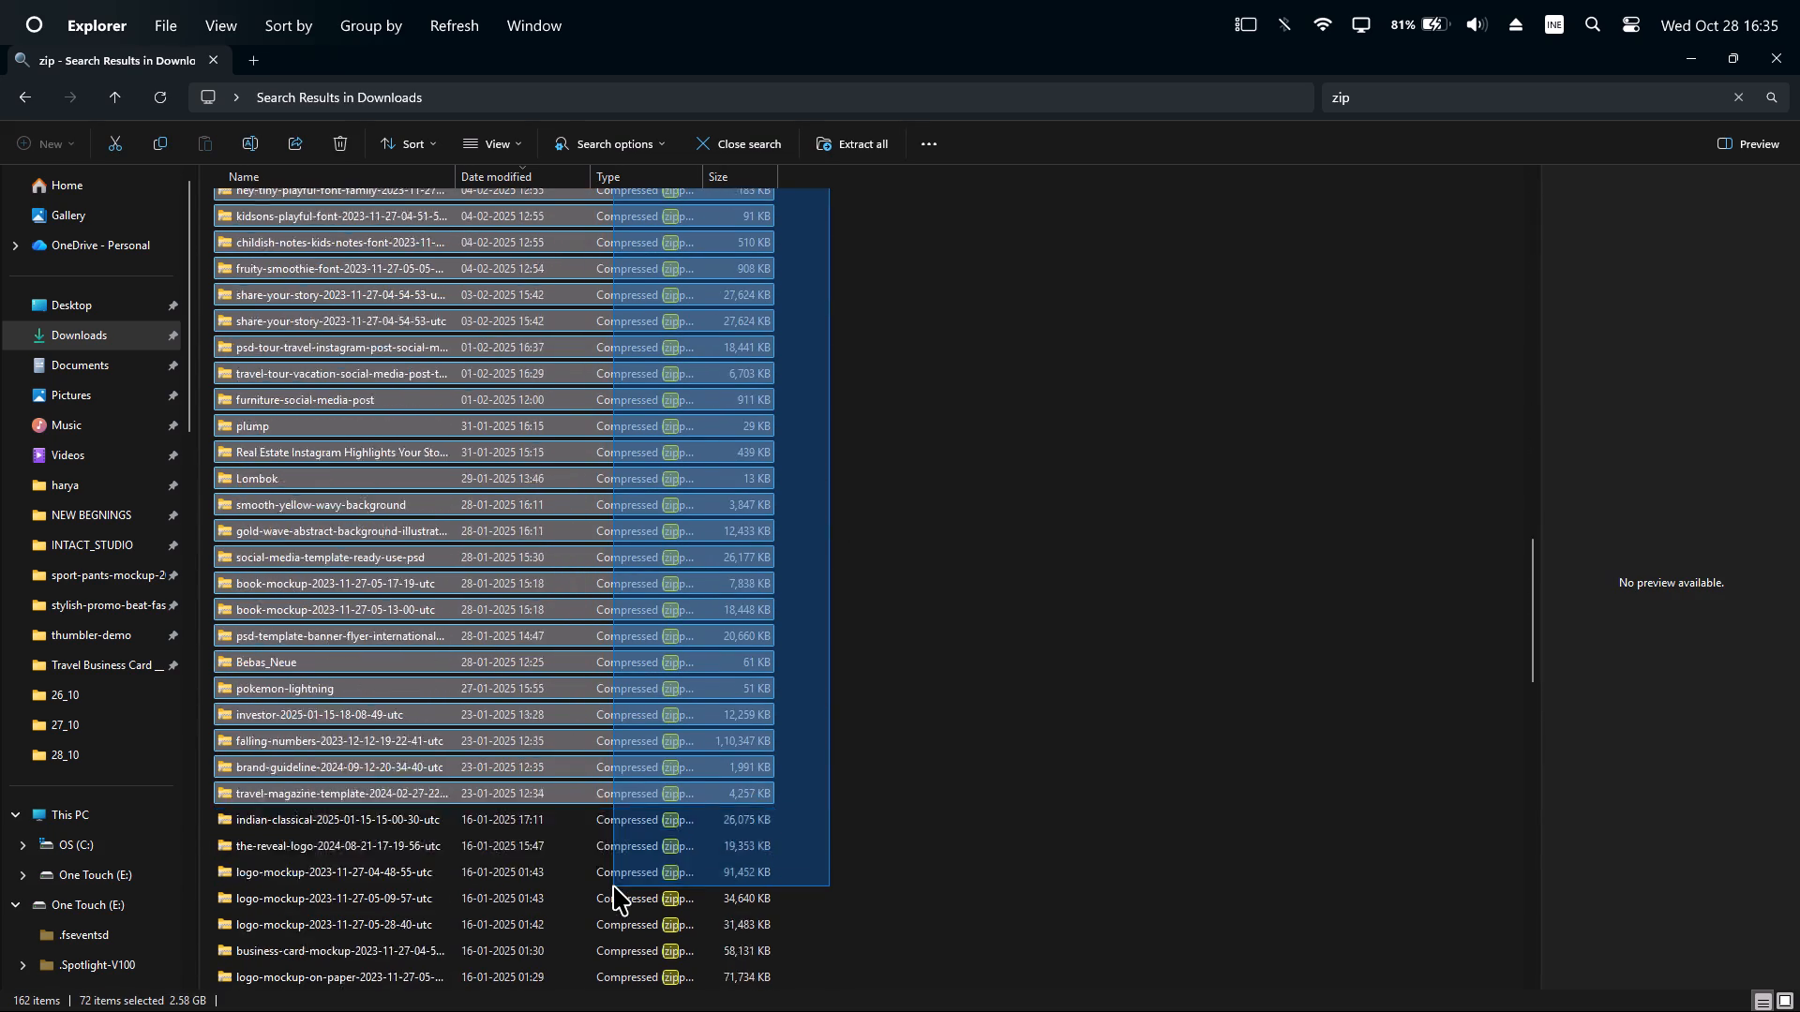
pyautogui.scroll(-1, 613, 885)
pyautogui.moveTo(613, 885); pyautogui.dragTo(627, 897)
pyautogui.scroll(-15, 621, 885)
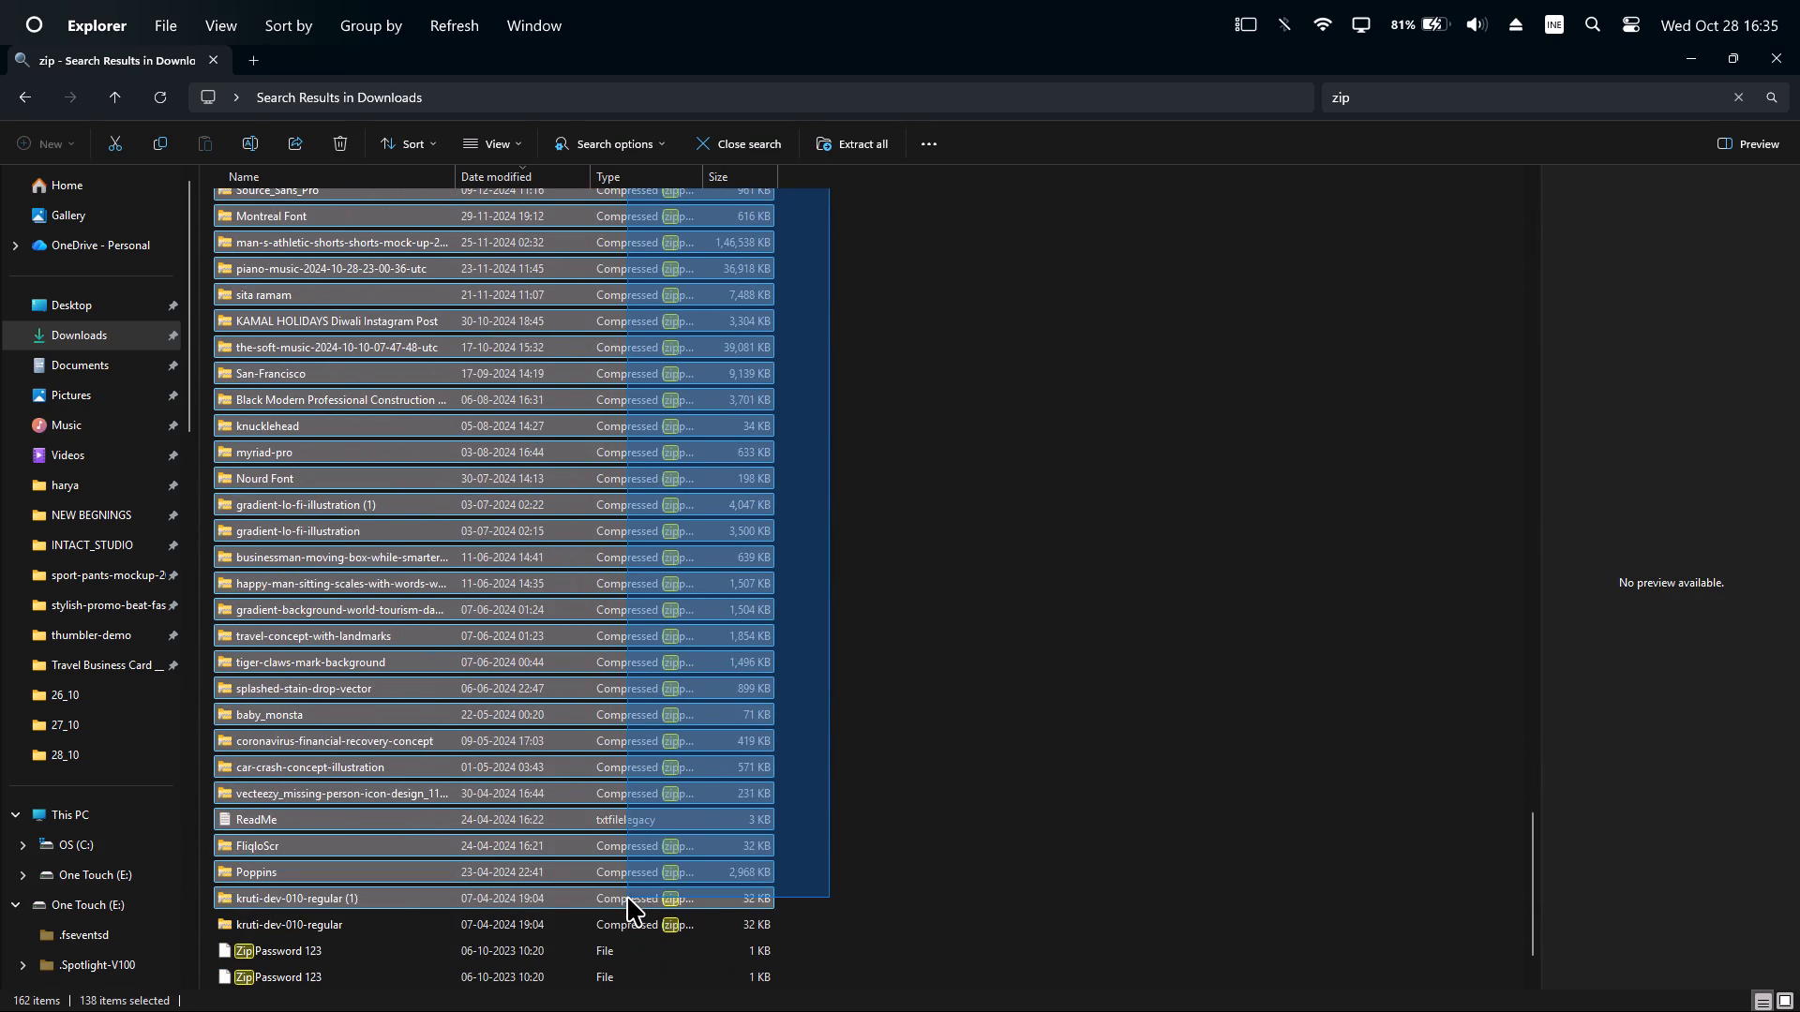
pyautogui.moveTo(627, 897); pyautogui.dragTo(654, 823)
pyautogui.scroll(-5, 627, 896)
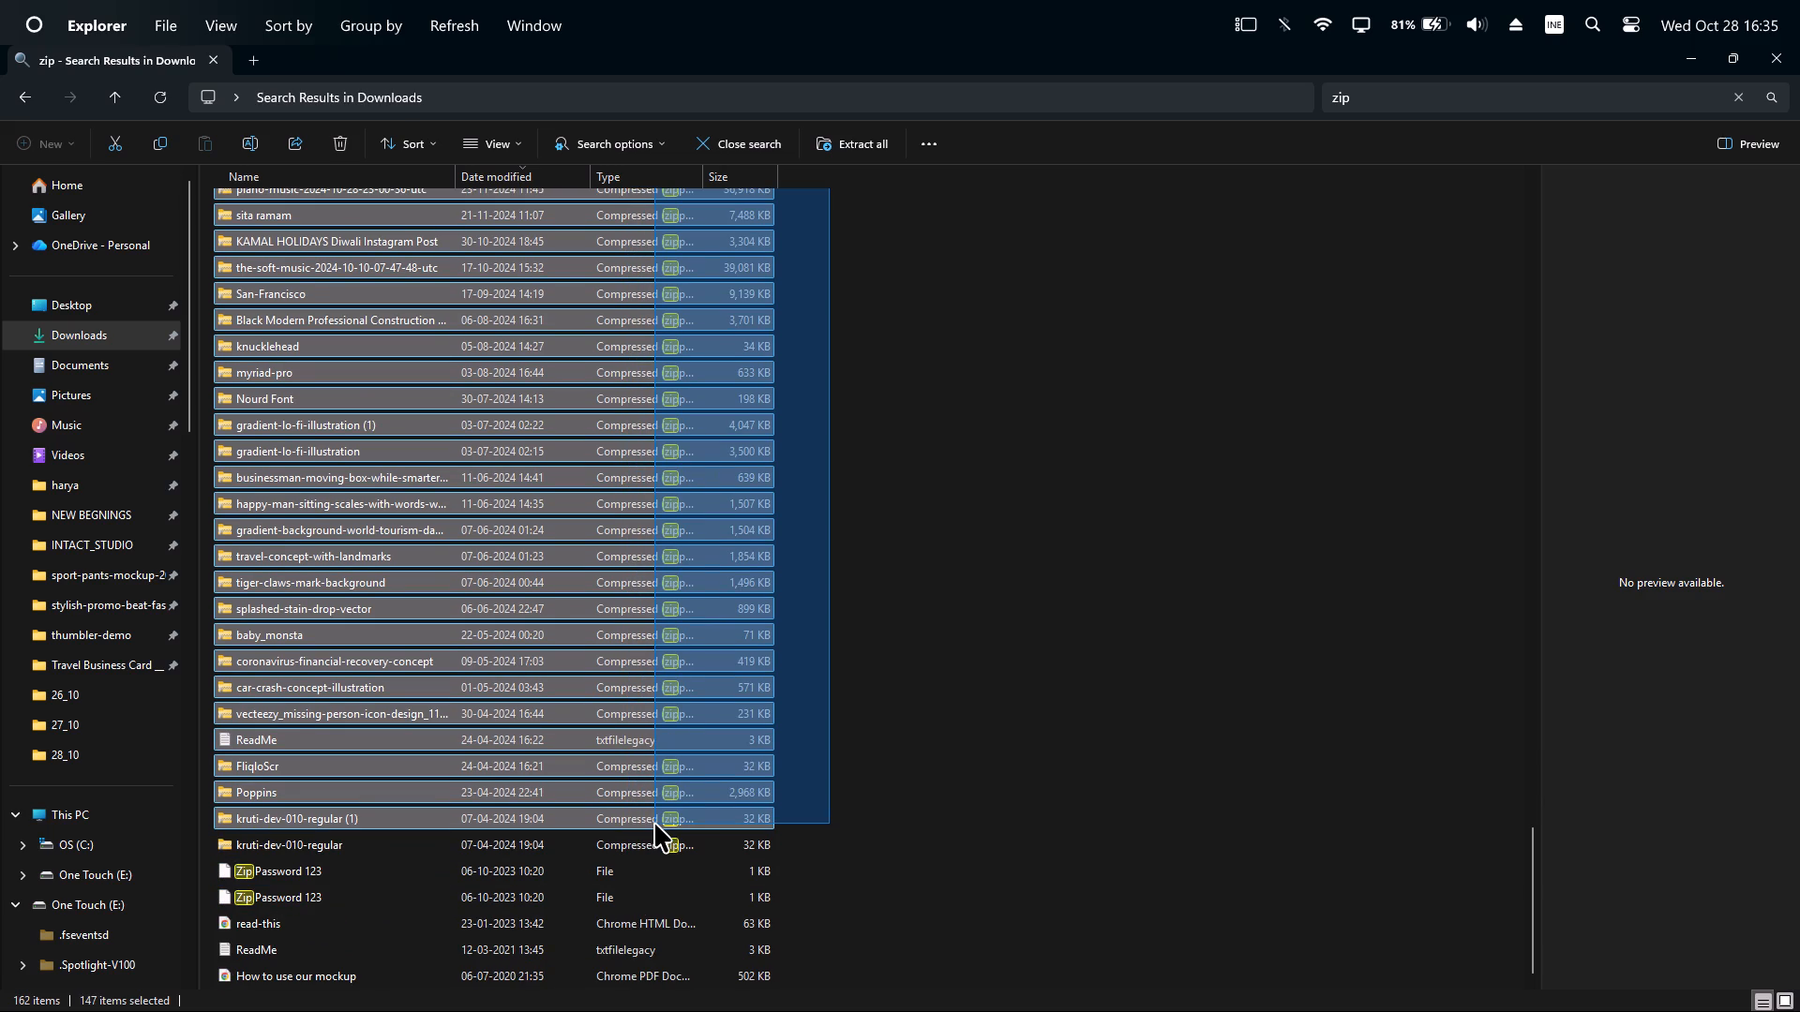
pyautogui.moveTo(654, 823); pyautogui.dragTo(645, 847)
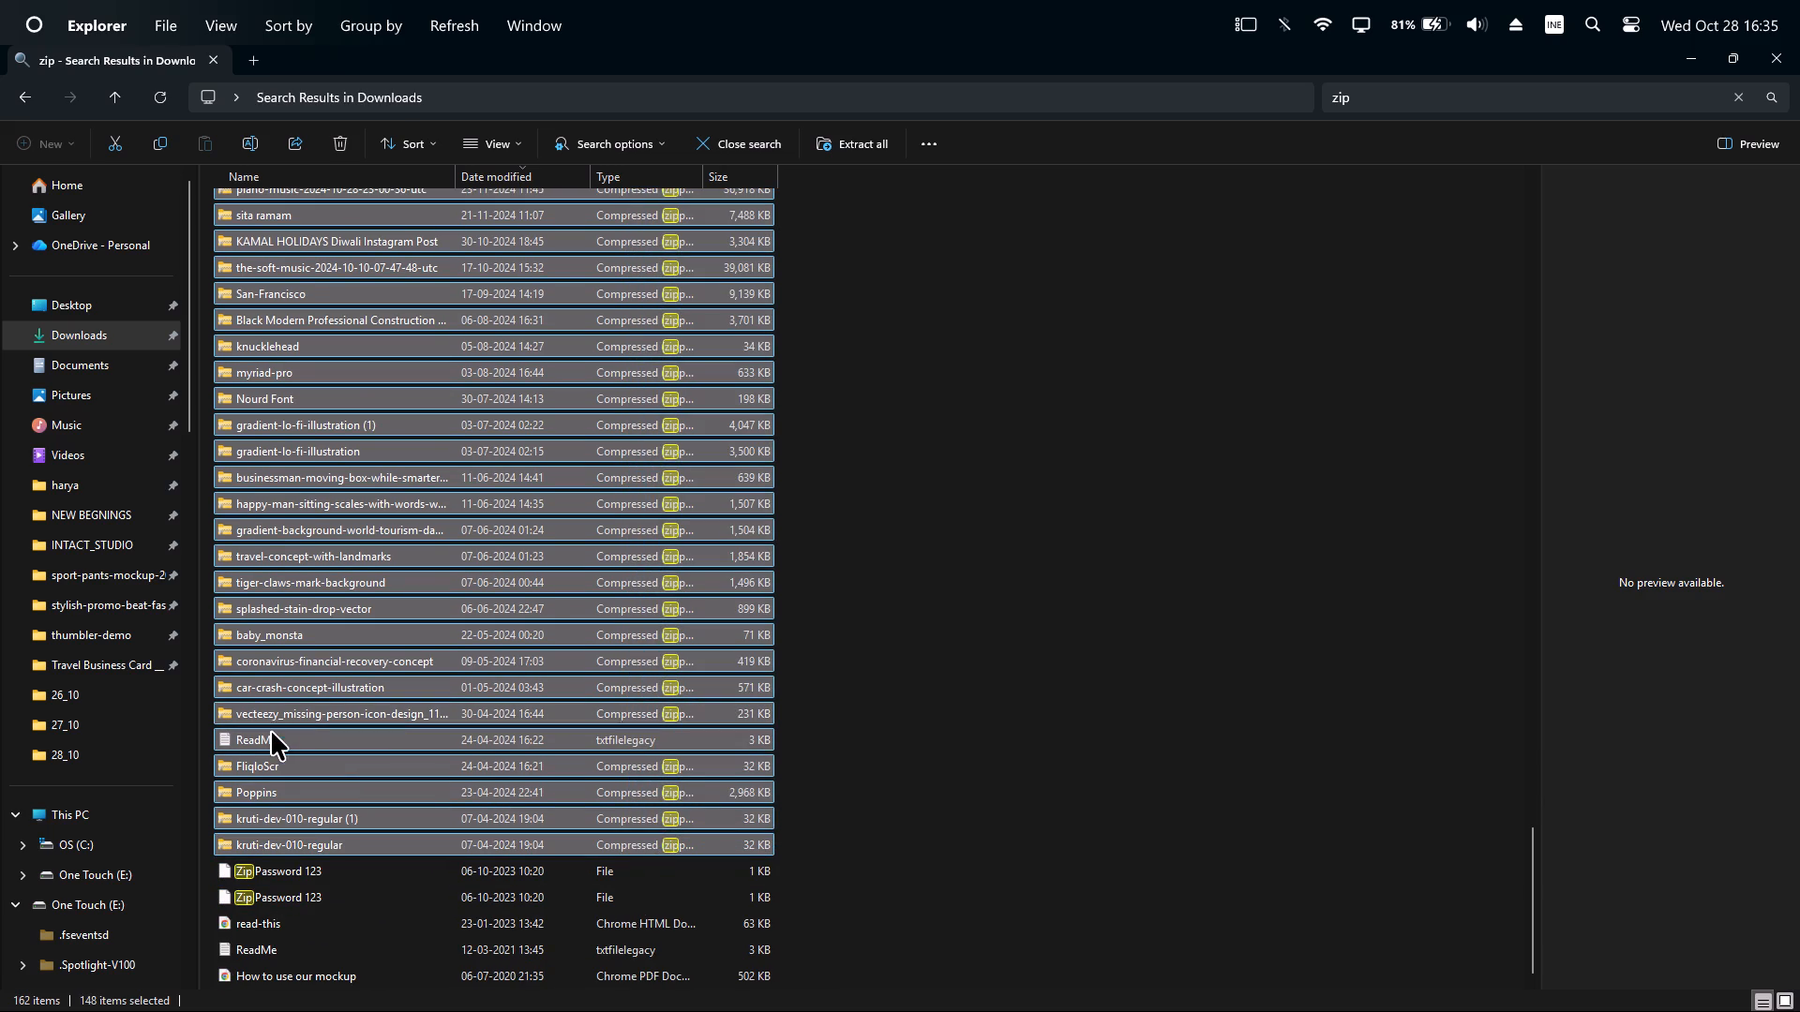
# Deselect the text files ReadMe (24-04-2024), zip (4) and zip (5), and permanently delete the remaining selected archives.
pyautogui.keyDown('ctrl'); pyautogui.click(274, 737); pyautogui.keyUp('ctrl')
pyautogui.scroll(7, 646, 765)
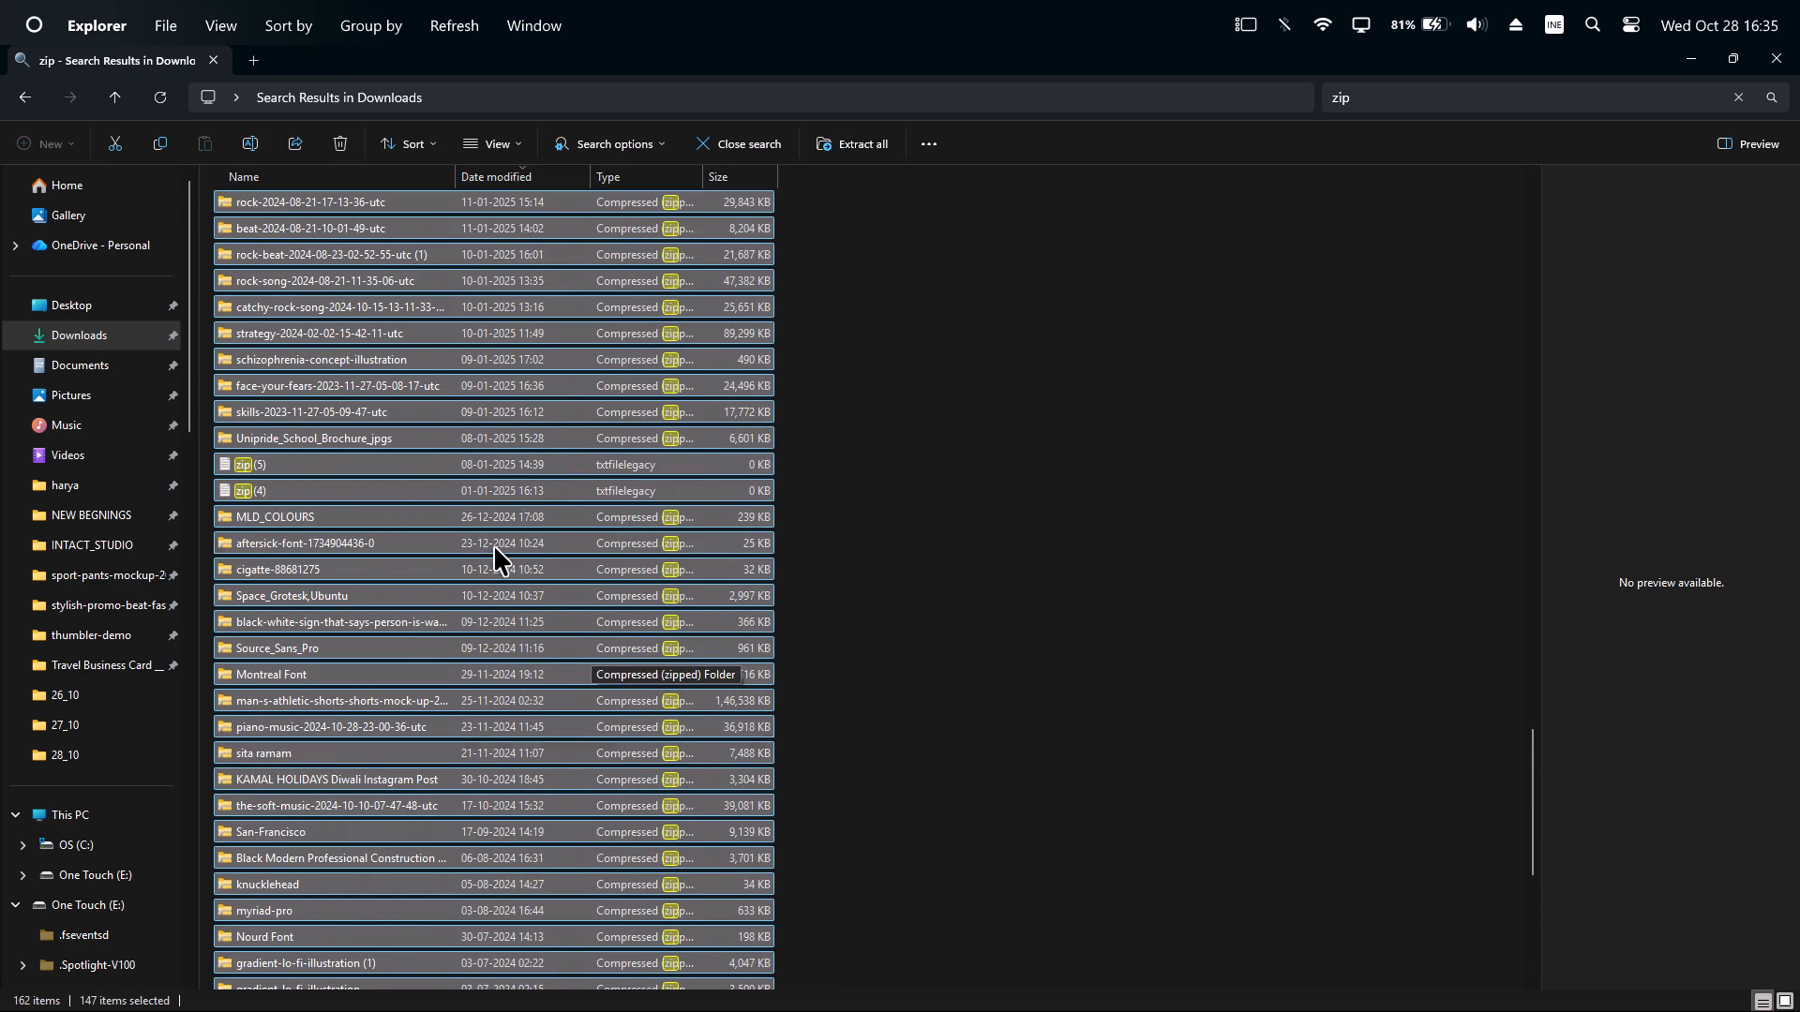
pyautogui.keyDown('ctrl'); pyautogui.click(444, 499); pyautogui.keyUp('ctrl')
pyautogui.keyDown('ctrl'); pyautogui.click(462, 469); pyautogui.keyUp('ctrl')
pyautogui.scroll(3, 547, 596)
pyautogui.scroll(20, 547, 601)
pyautogui.scroll(16, 547, 601)
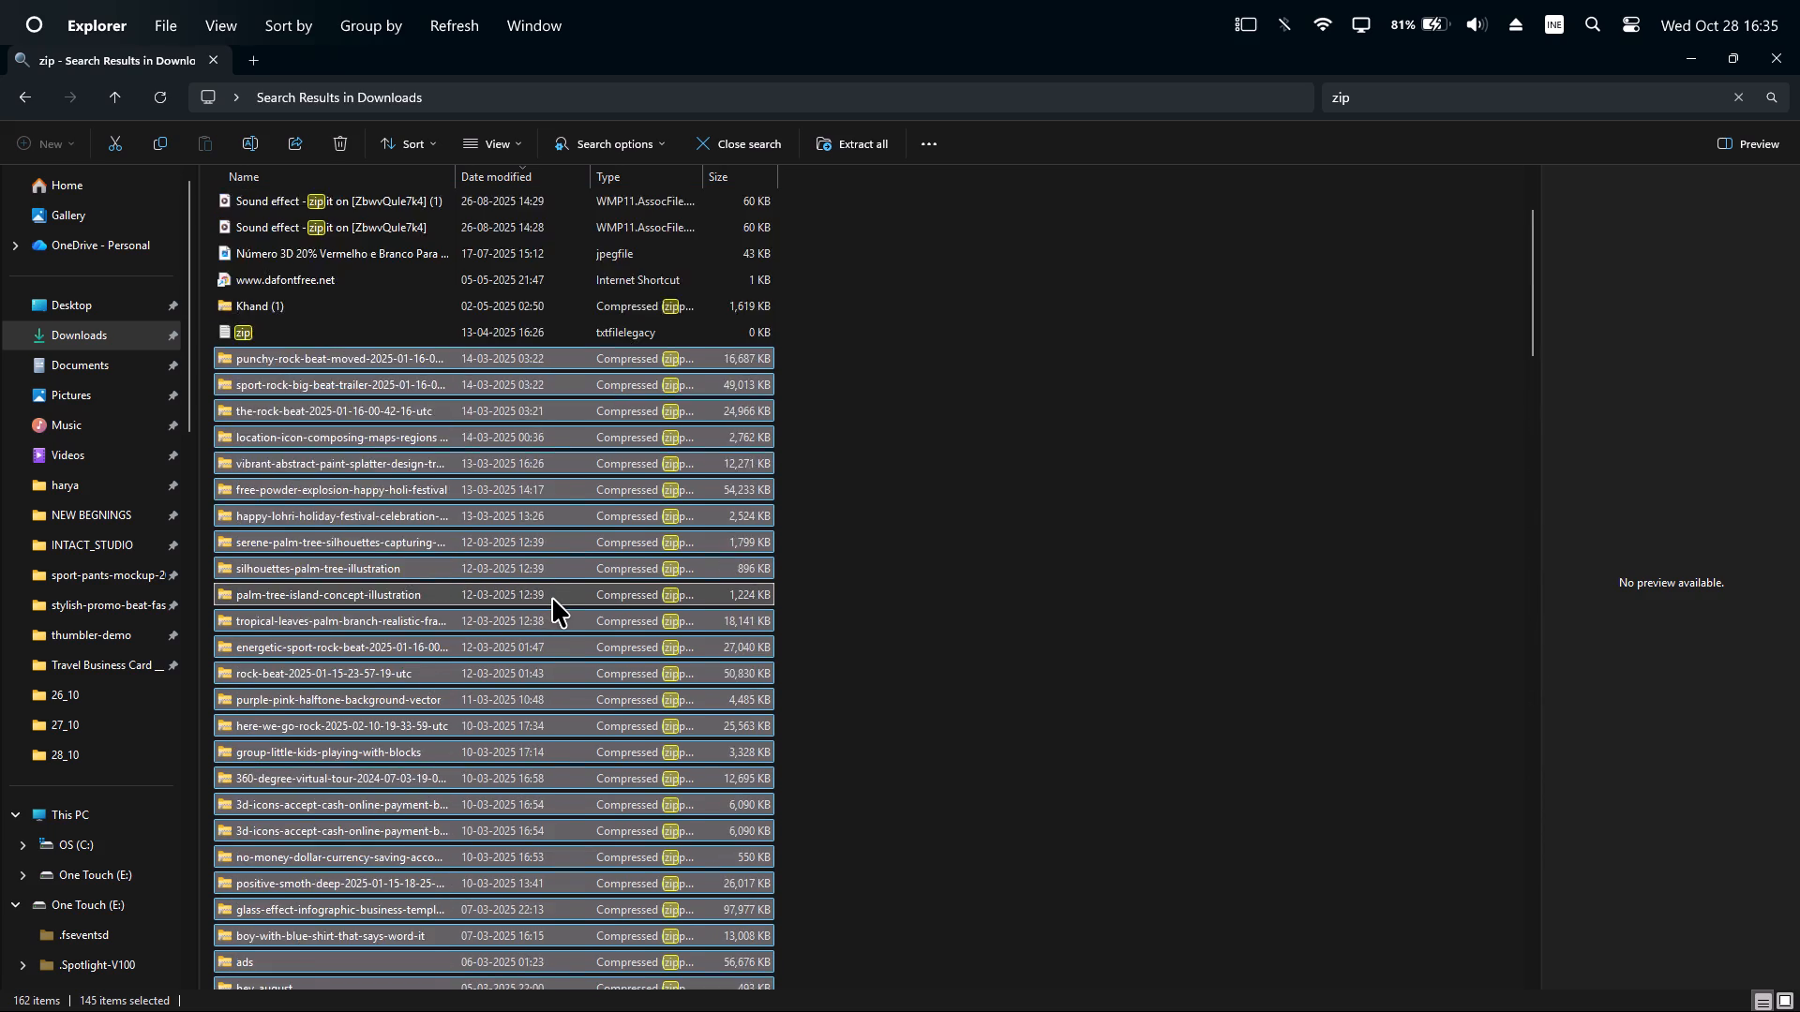
pyautogui.scroll(2, 552, 598)
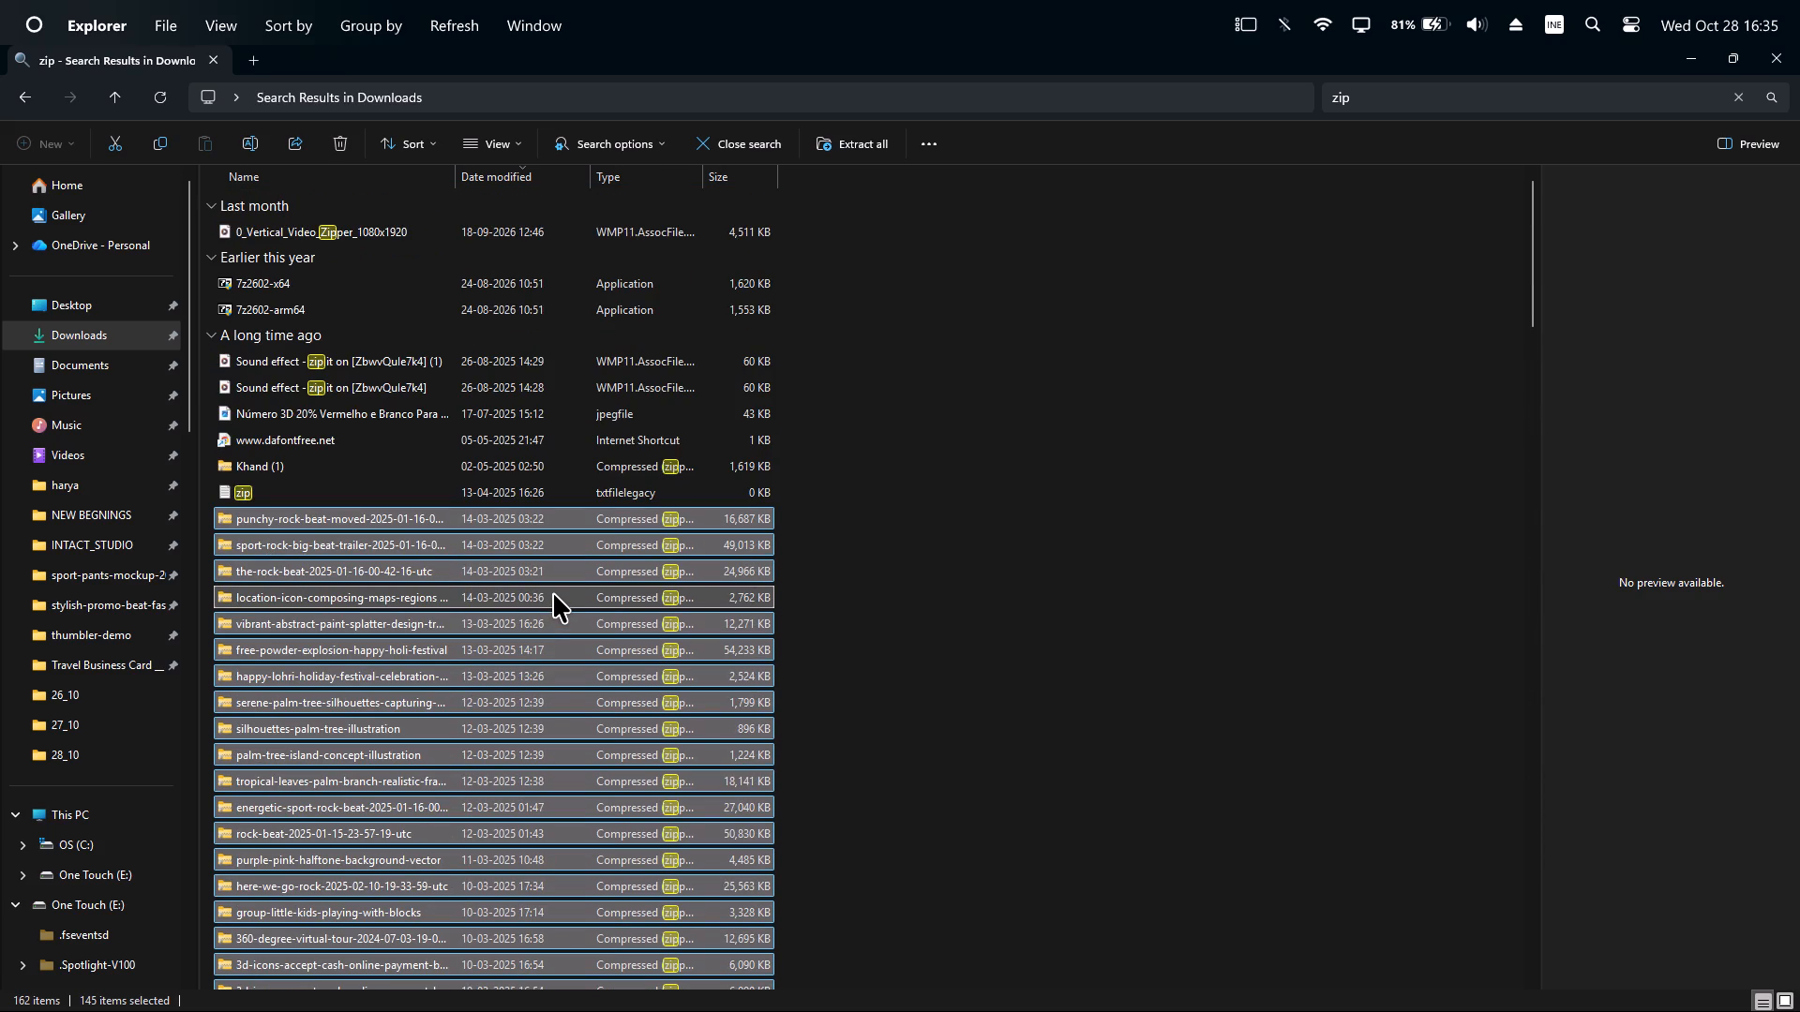
pyautogui.hotkey('shift', 'Delete')
pyautogui.press('Return')
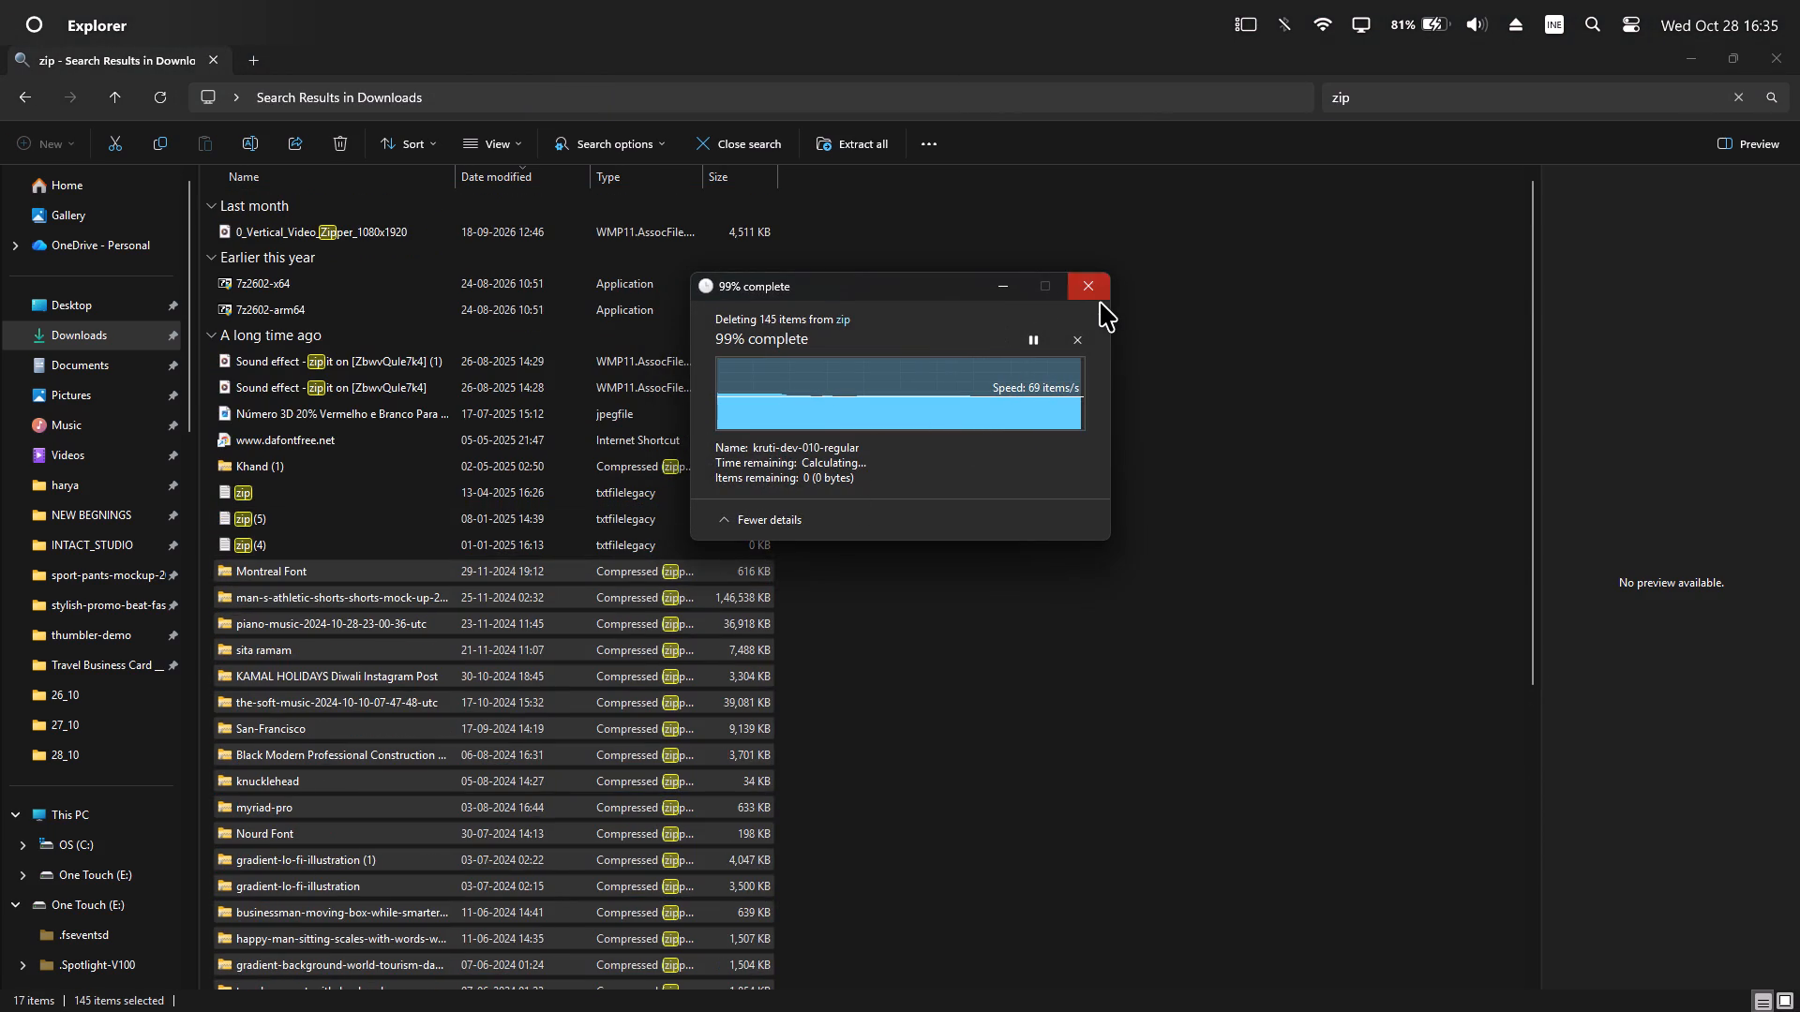
pyautogui.click(1099, 298)
pyautogui.scroll(5, 52, 490)
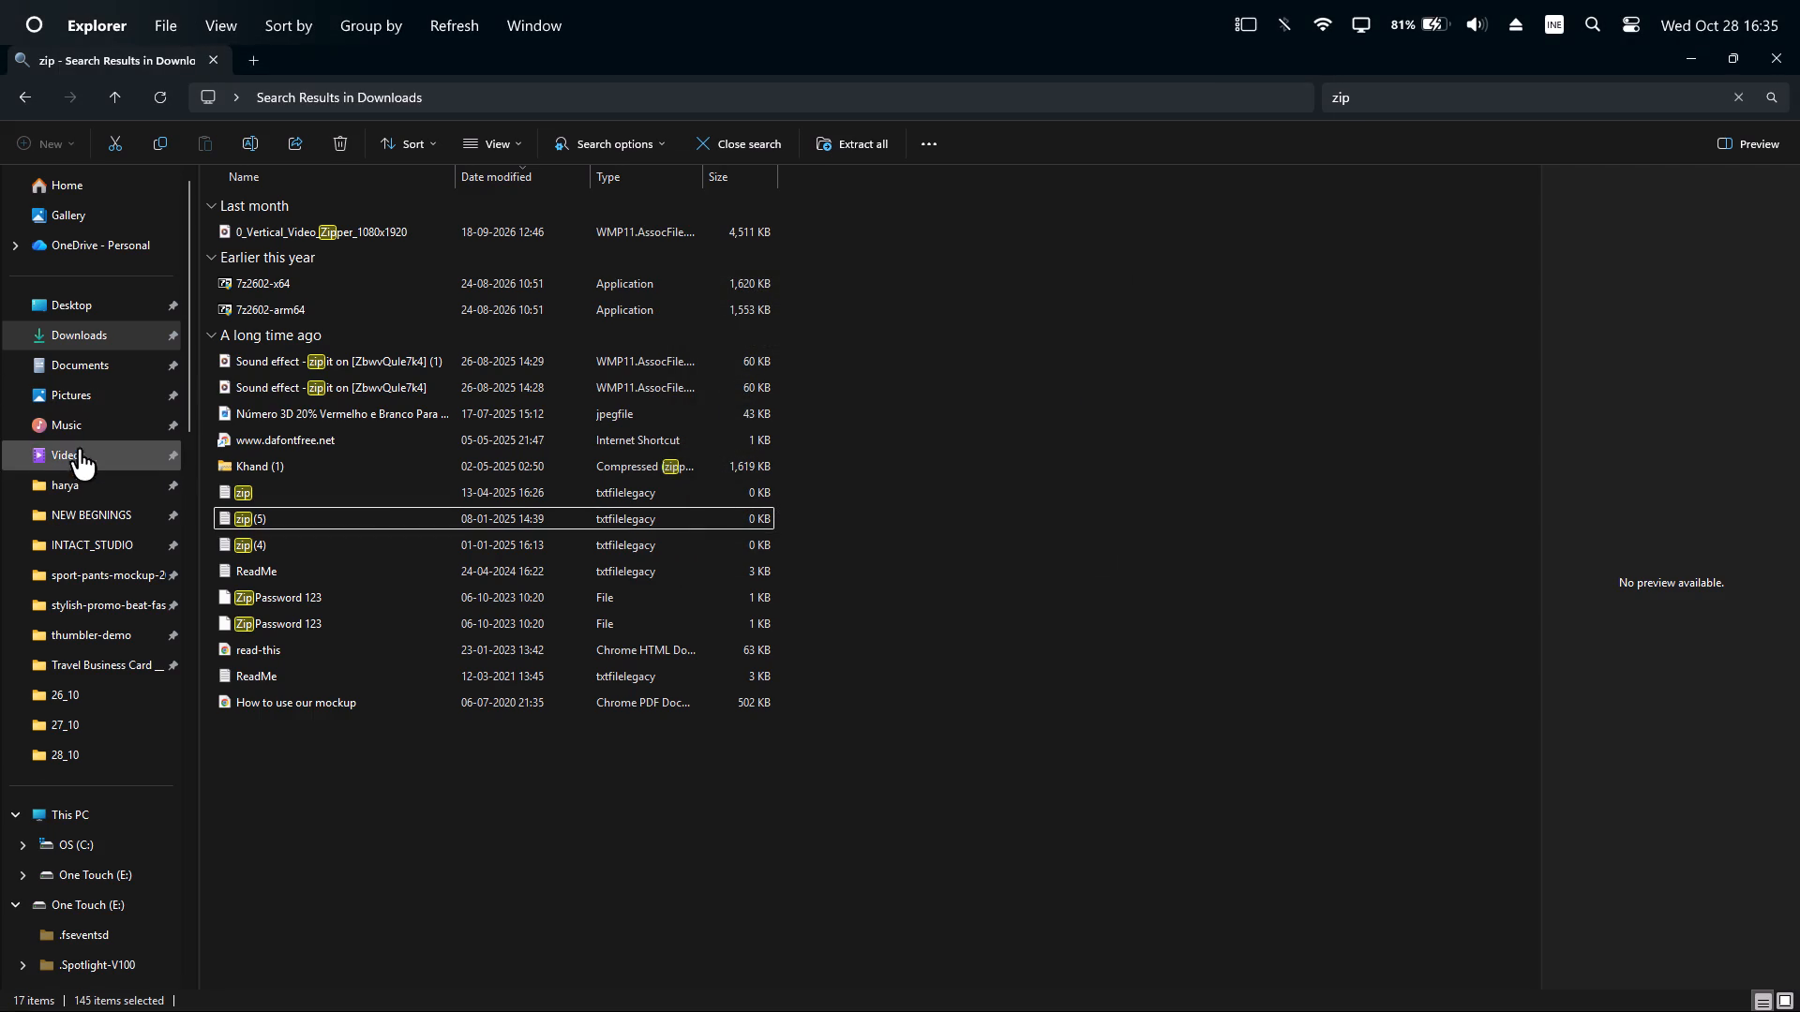
# Return to the Downloads folder and open This PC to look at the drives.
pyautogui.click(92, 331)
pyautogui.click(58, 811)
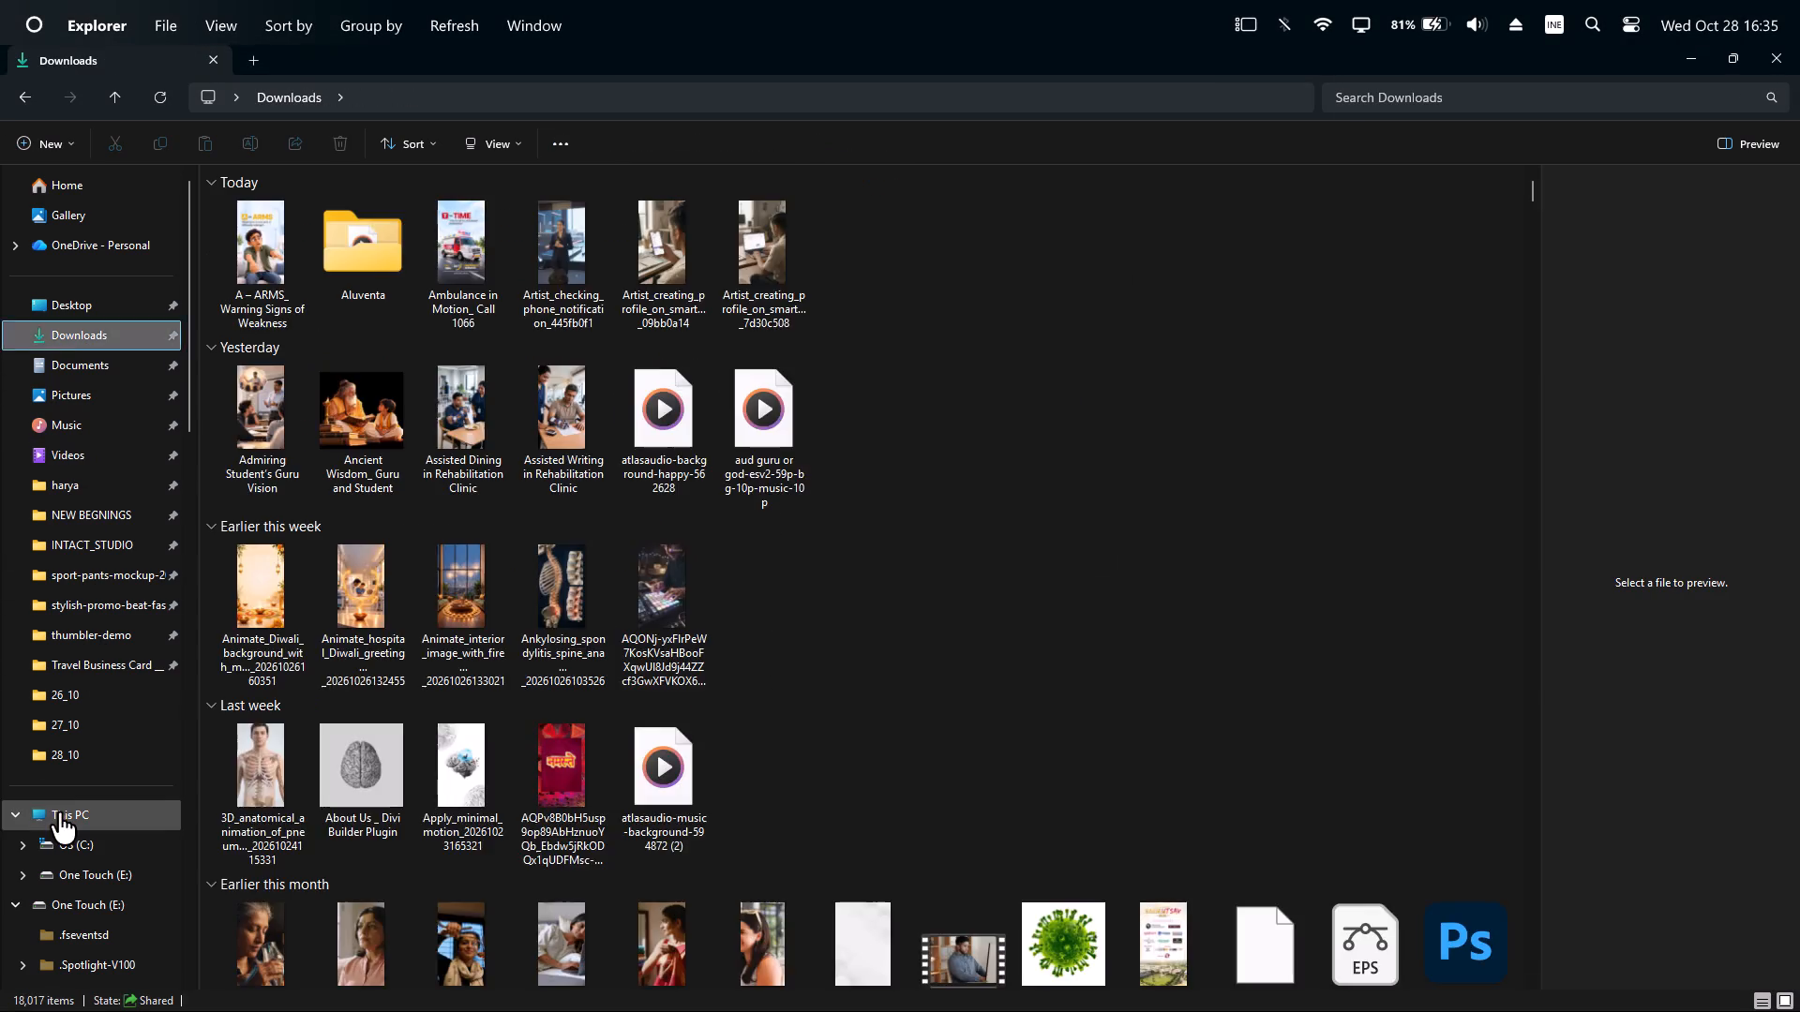
# Look at the CapCut project ASH_28_10 and cycle through the other open windows.
pyautogui.hotkey('alt', 'Tab')
pyautogui.hotkey('alt', 'Tab')
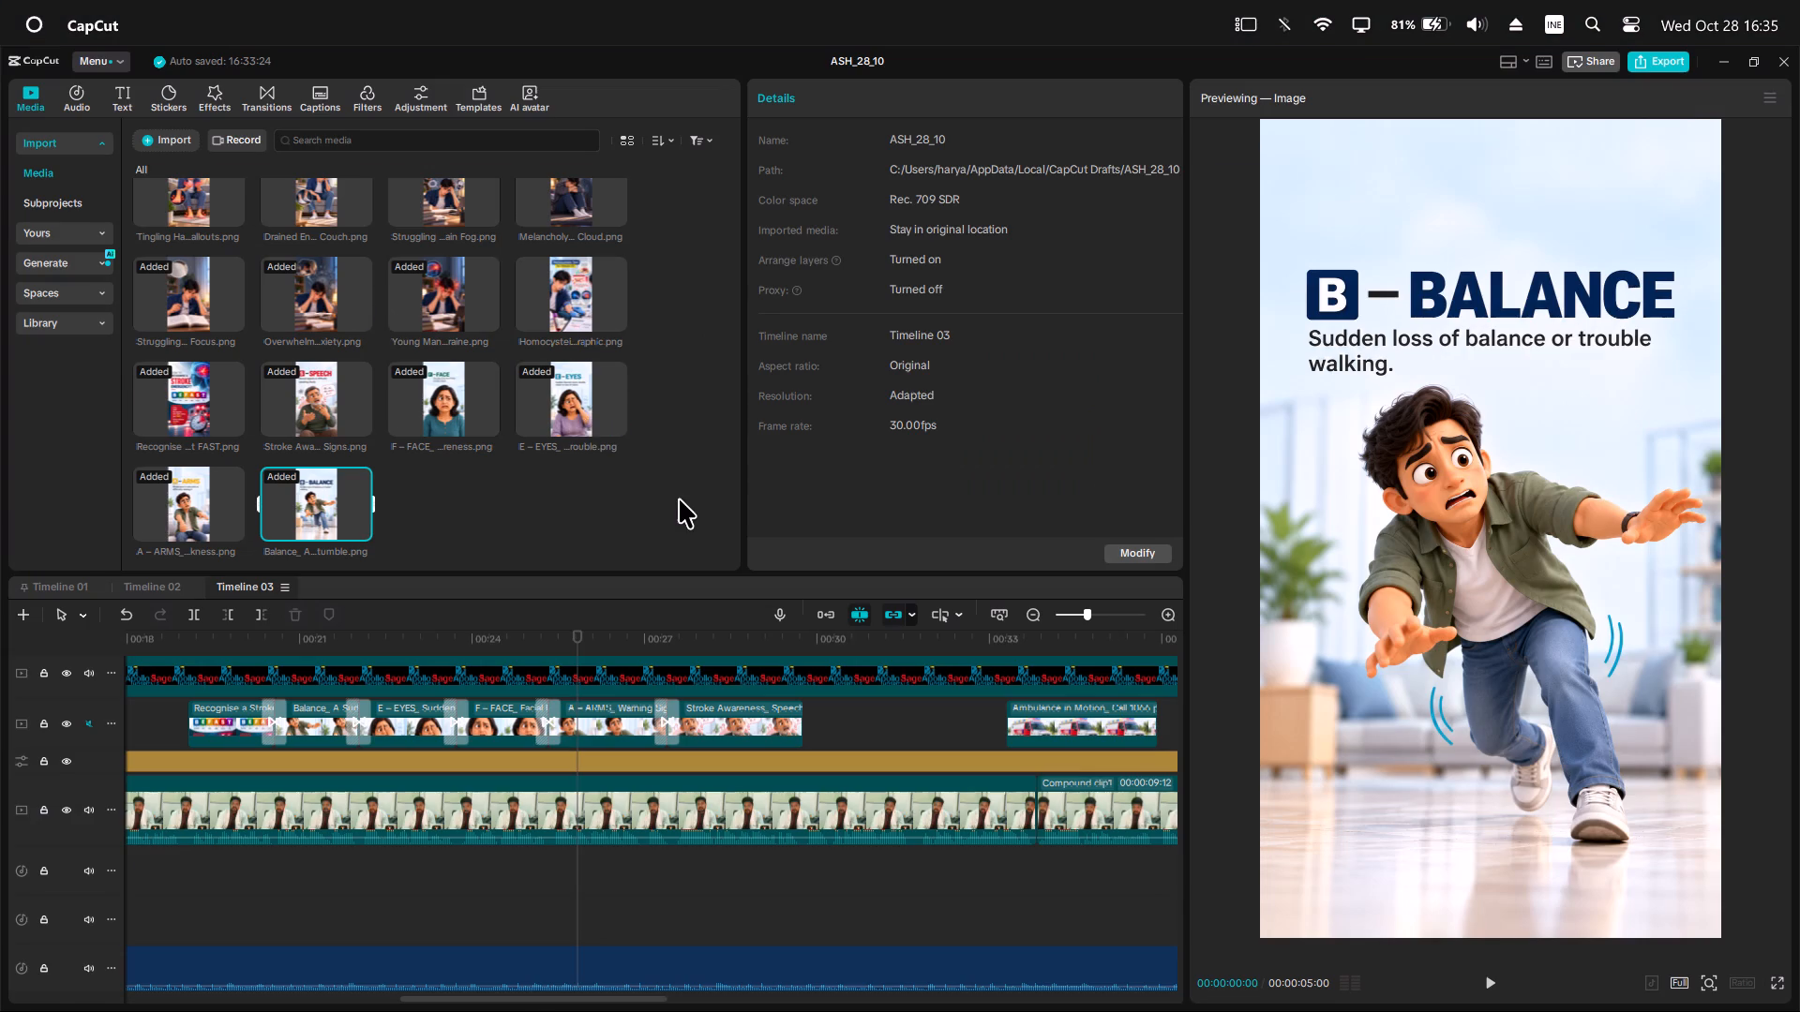
pyautogui.hotkey('alt', 'Tab')
pyautogui.hotkey('alt', 'Tab')
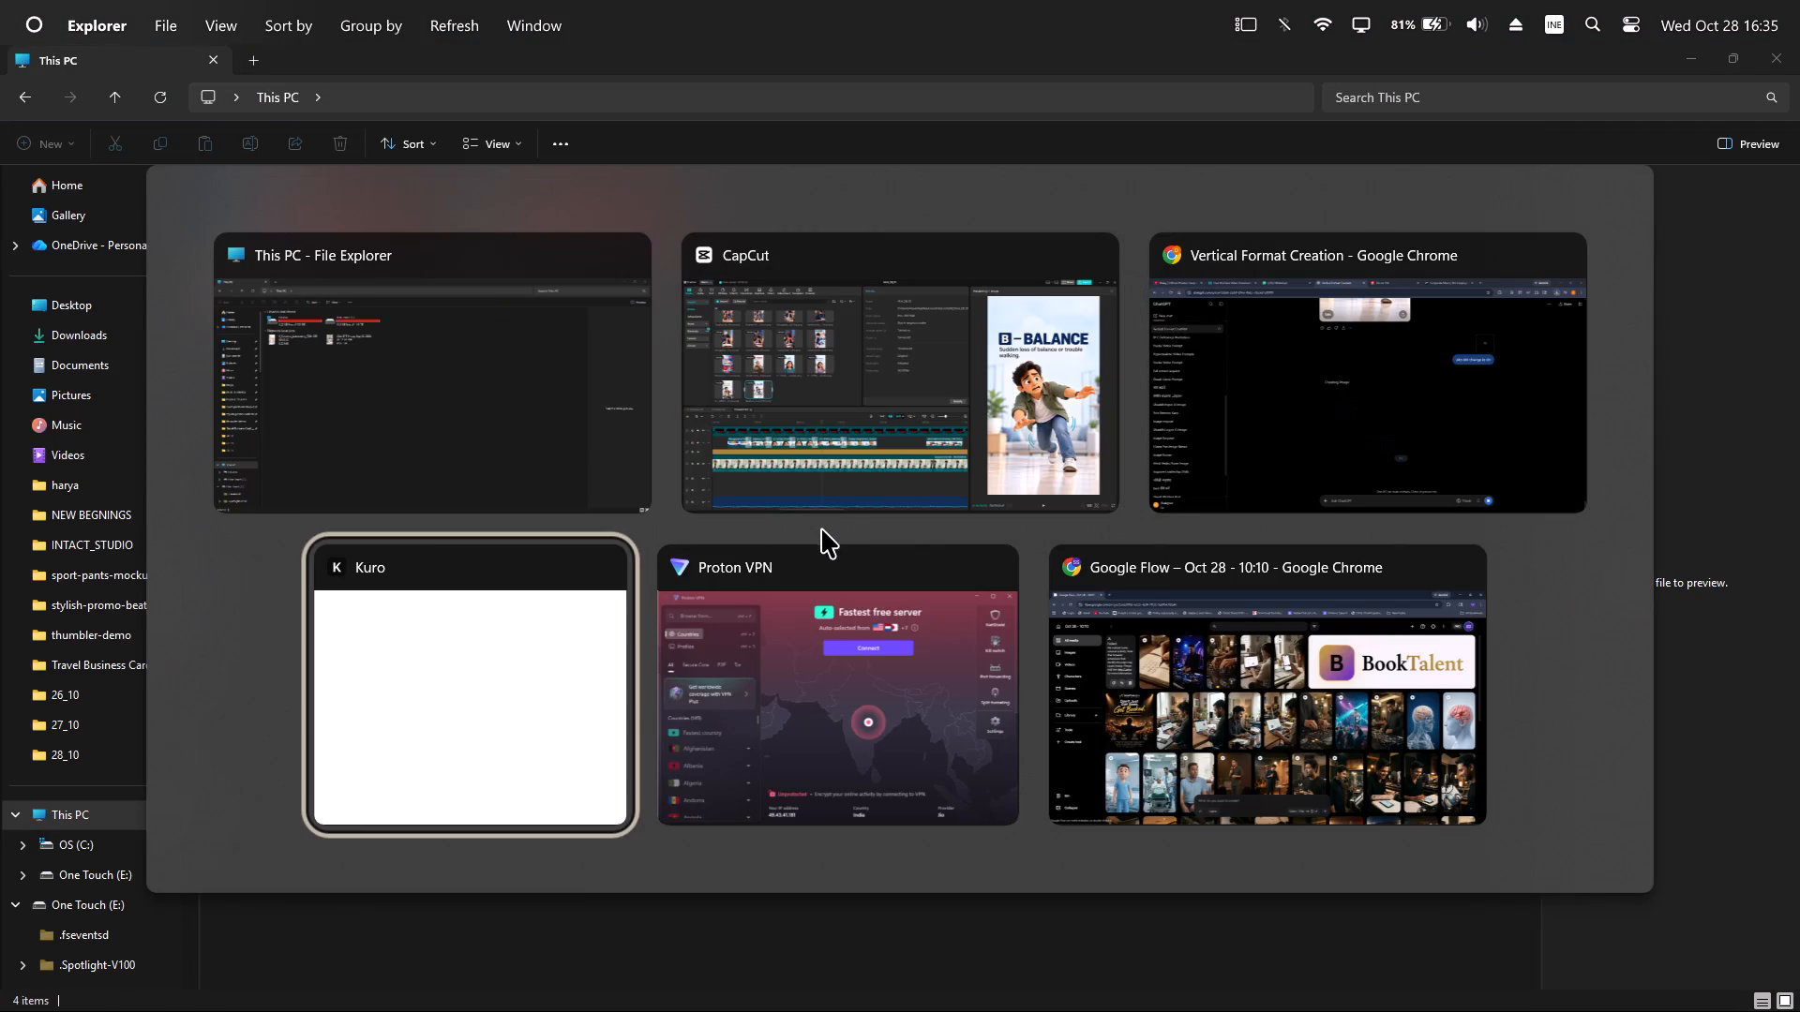
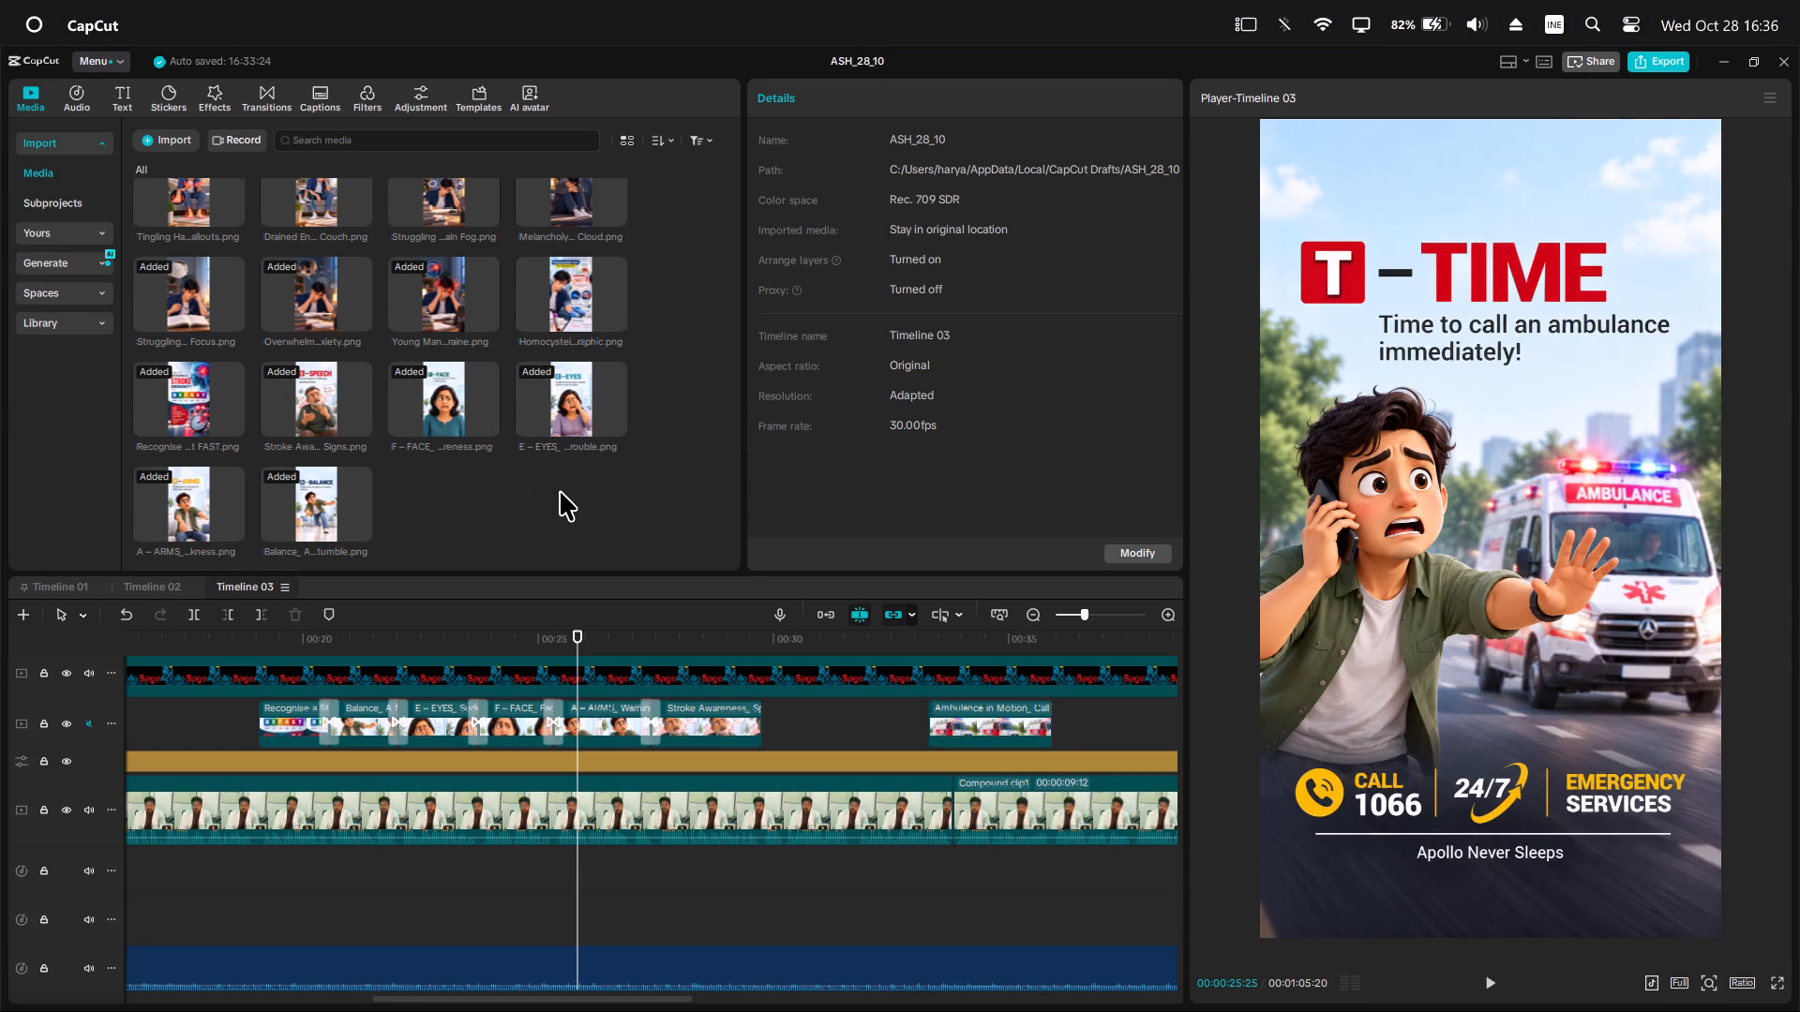
pyautogui.moveTo(469, 510); pyautogui.dragTo(969, 720)
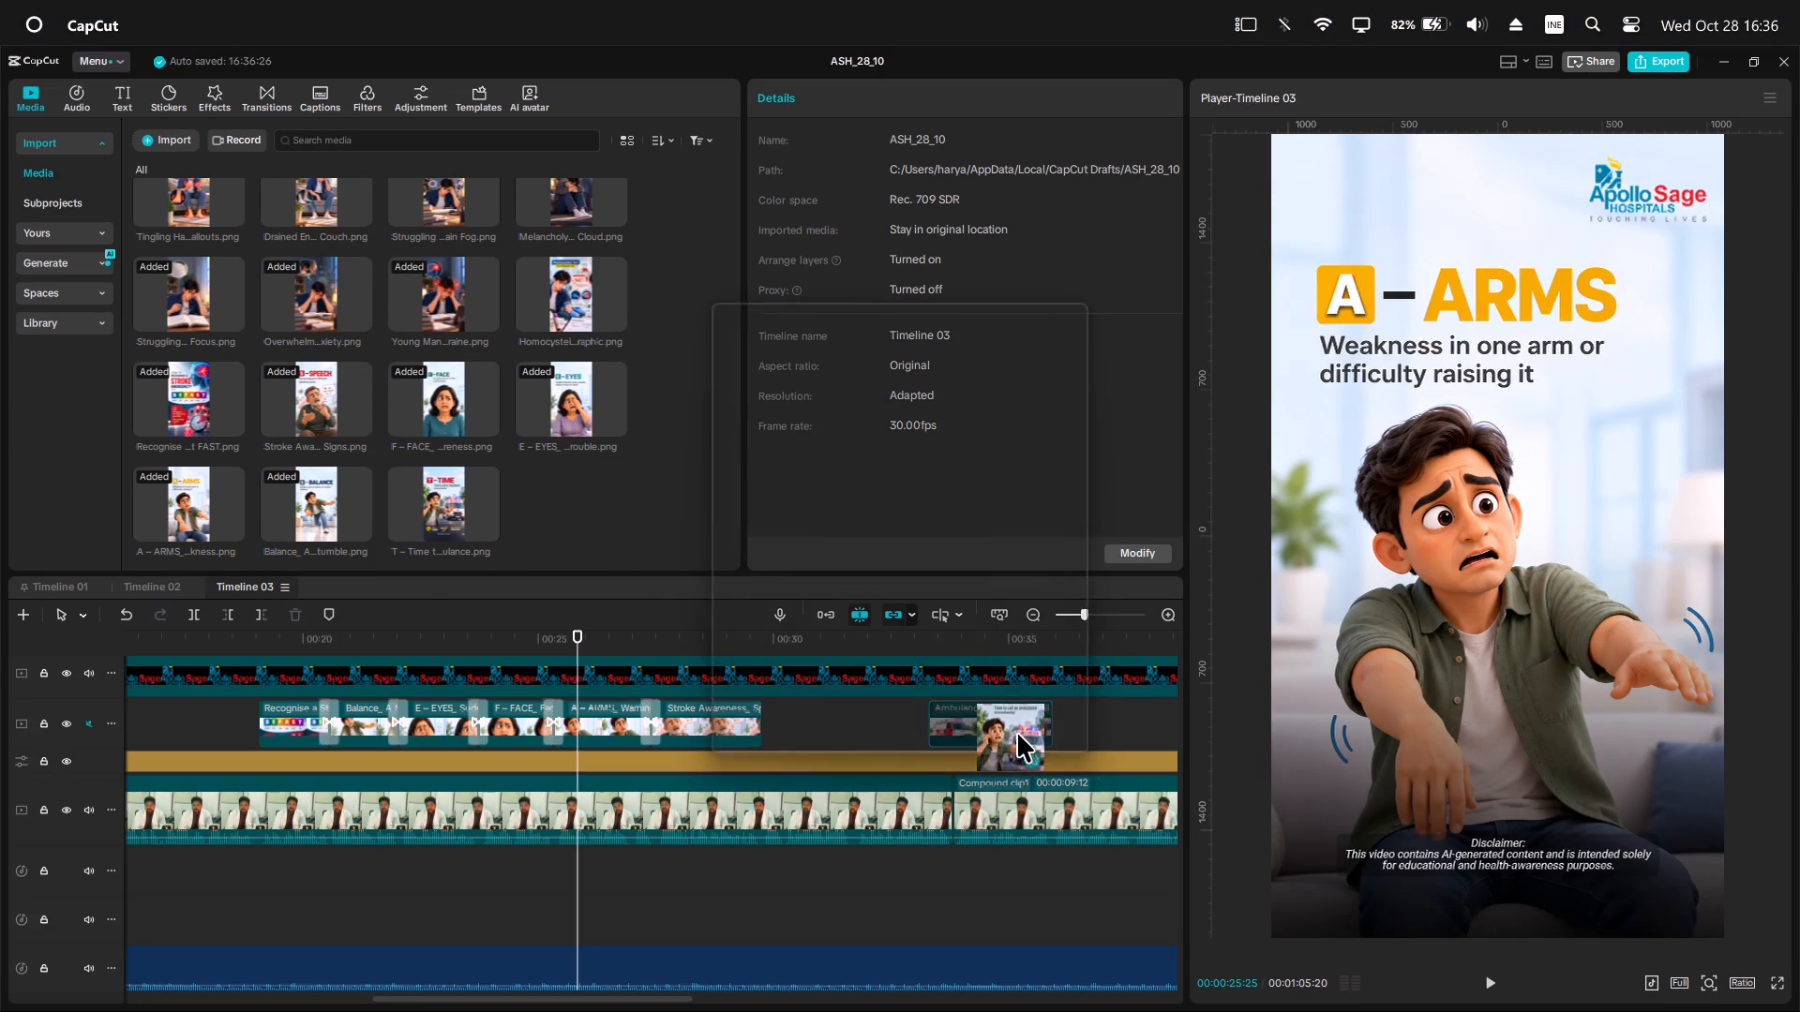
pyautogui.click(958, 724)
# Export Timeline 03 under the name ASH_STOKE_VIDEO.
pyautogui.keyDown('ctrl'); pyautogui.scroll(-20, 919, 818); pyautogui.keyUp('ctrl')
pyautogui.keyDown('ctrl'); pyautogui.scroll(-7, 919, 818); pyautogui.keyUp('ctrl')
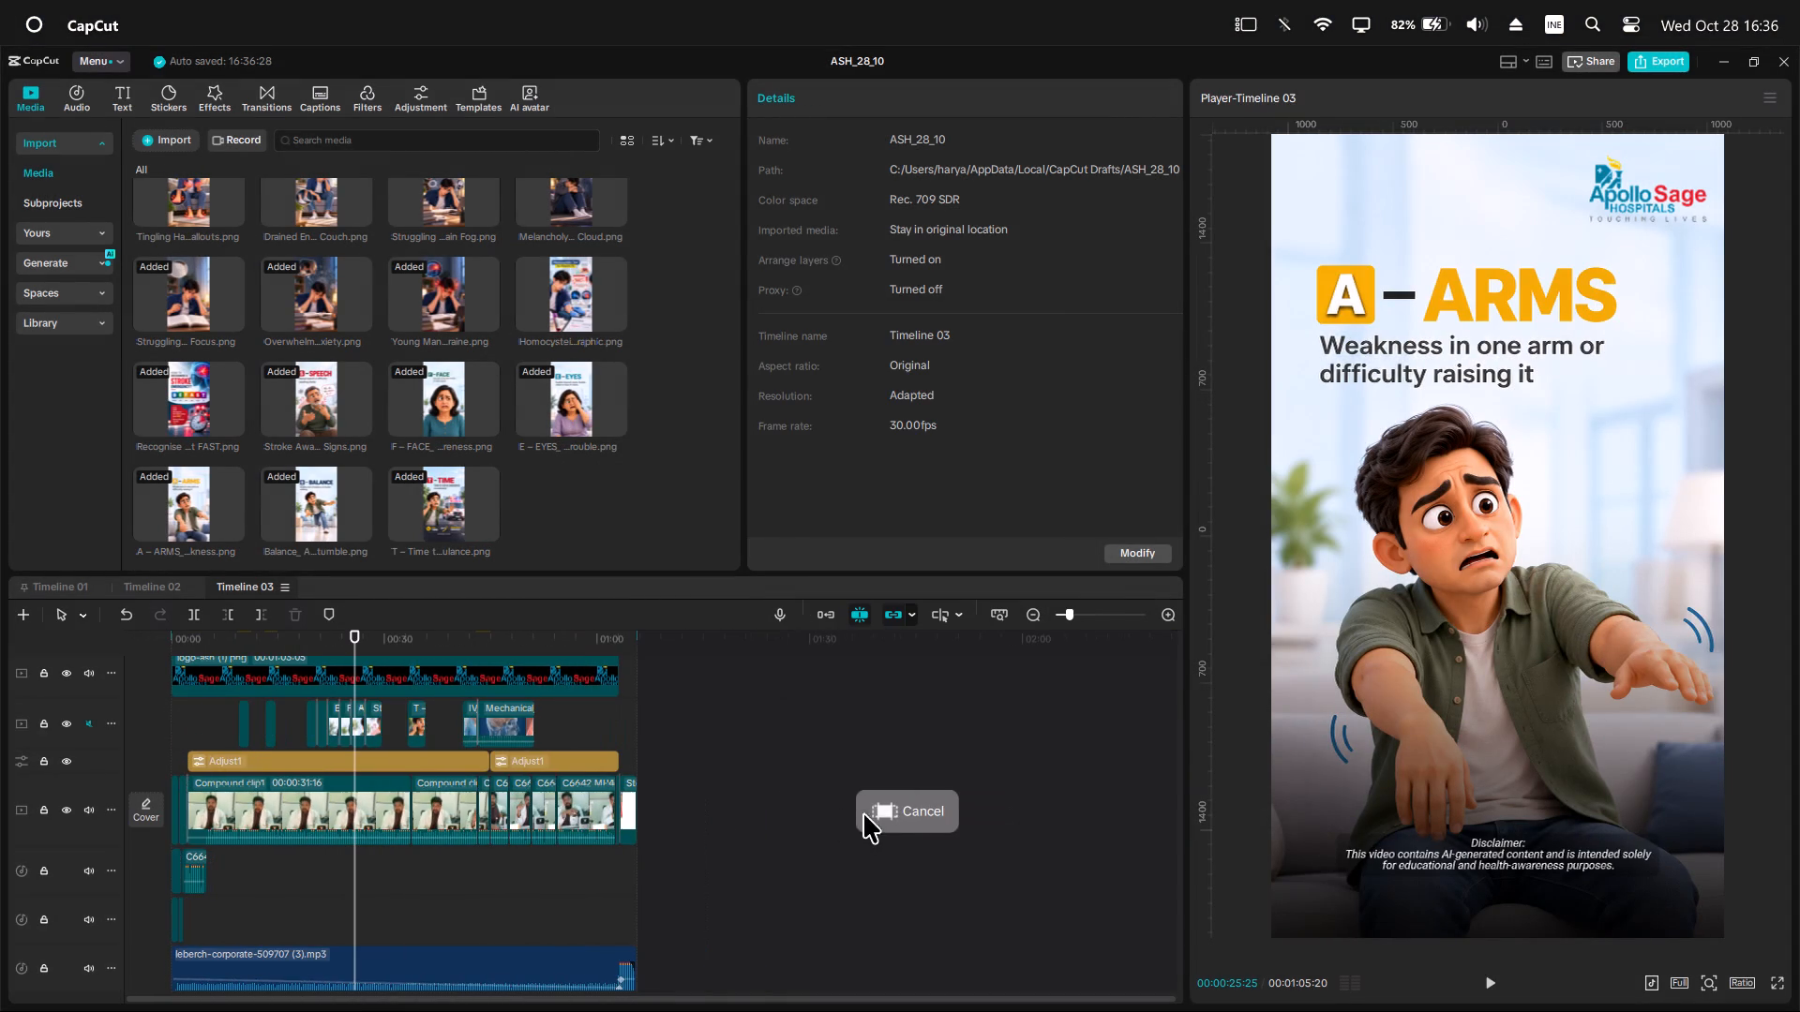
pyautogui.click(1669, 61)
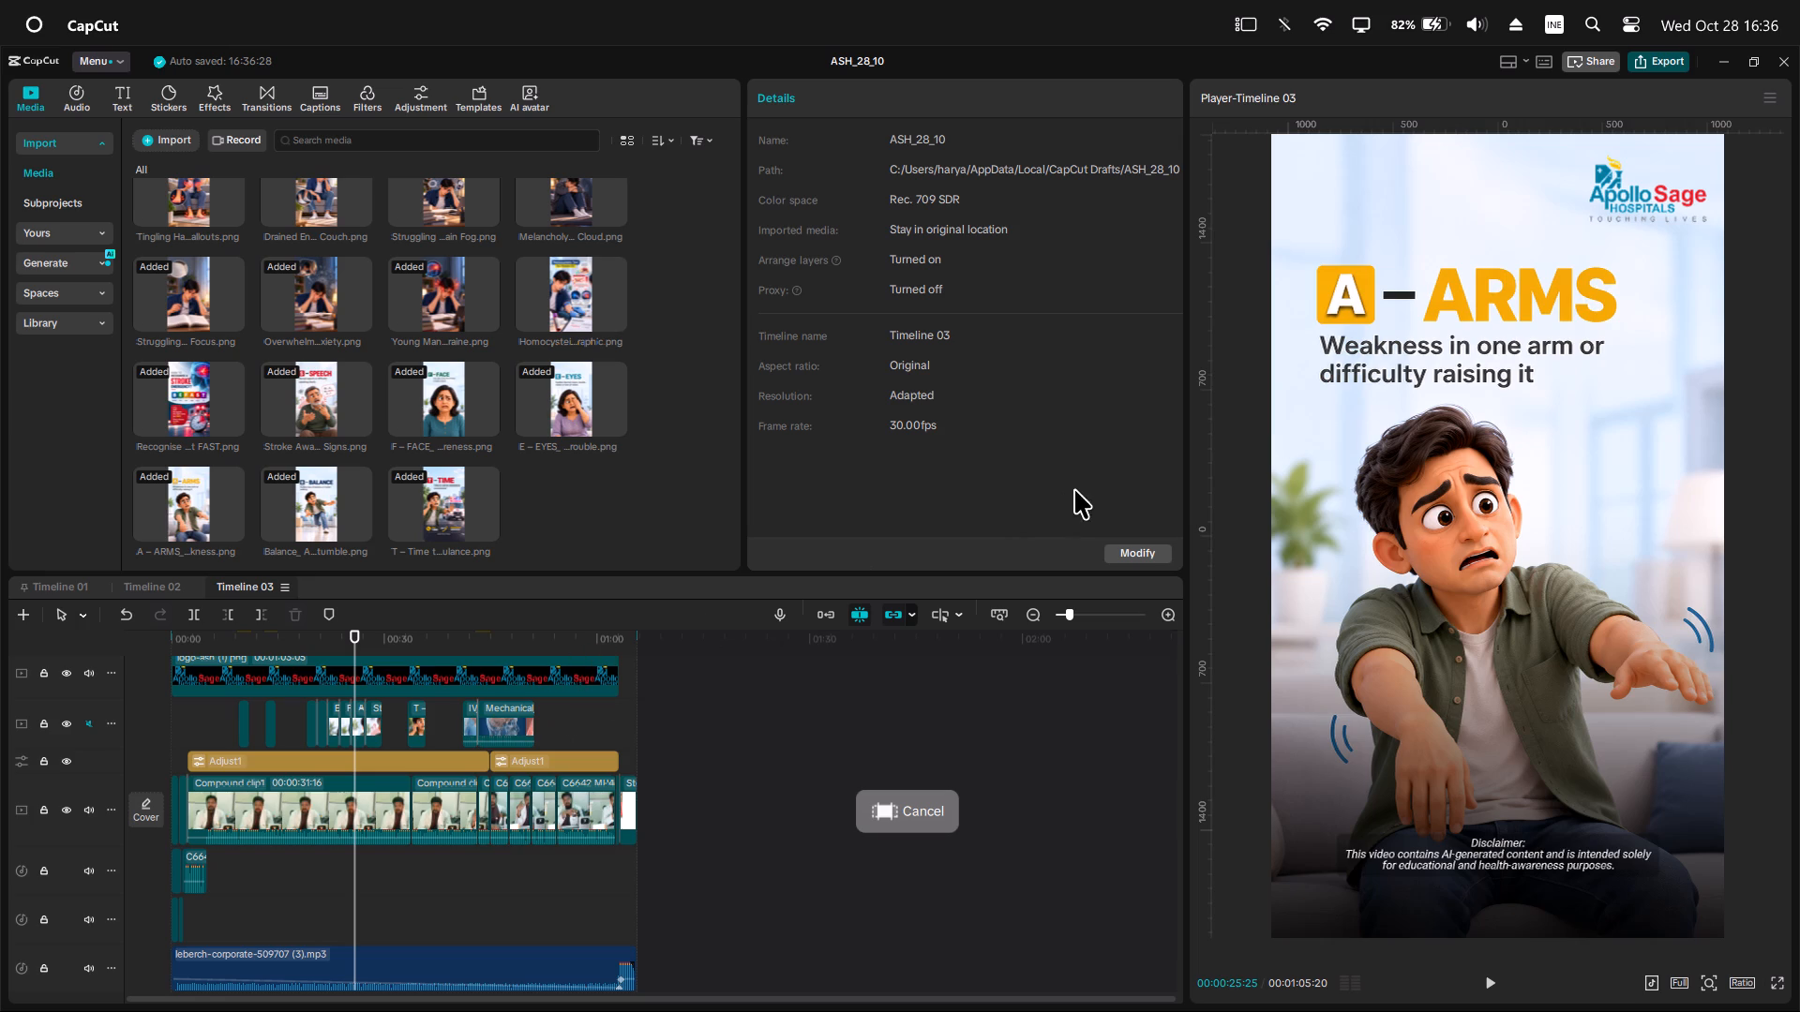
pyautogui.click(406, 640)
pyautogui.click(411, 641)
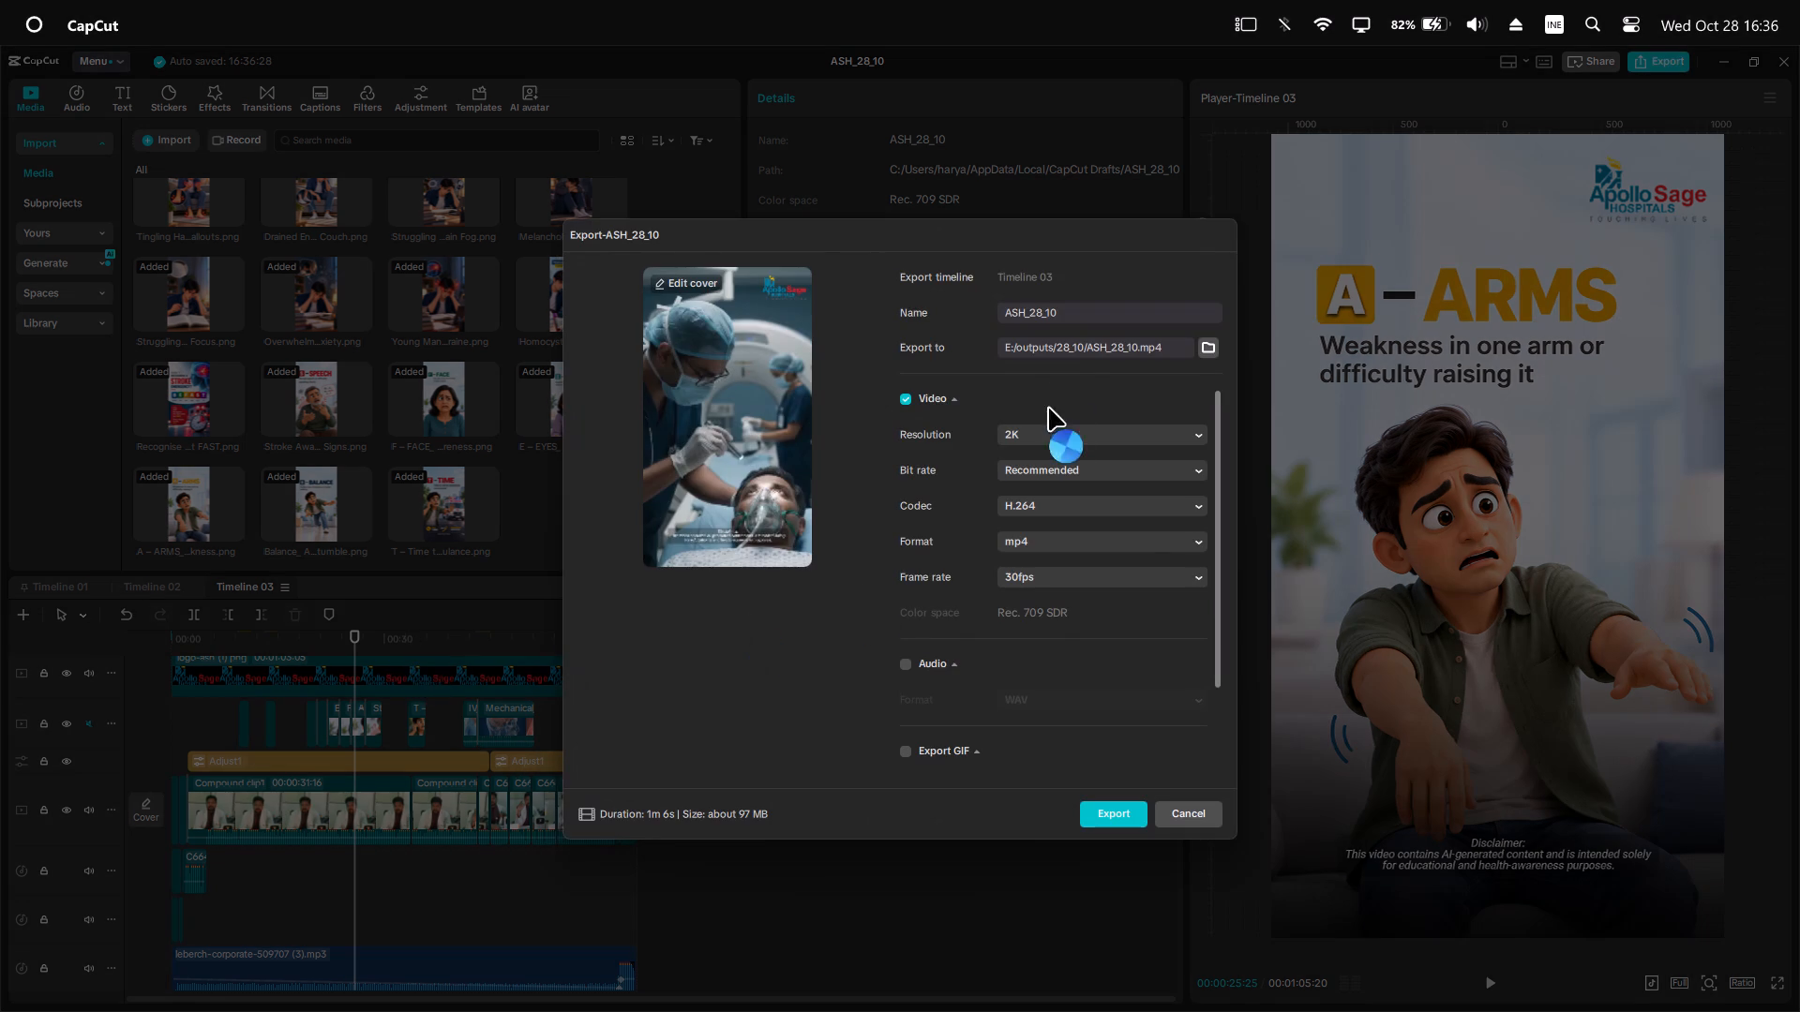
pyautogui.moveTo(1064, 314); pyautogui.dragTo(1034, 312)
pyautogui.moveTo(1034, 312); pyautogui.dragTo(1029, 312)
pyautogui.write('STOKE_')
pyautogui.write('VIDEO')
pyautogui.press('Return')
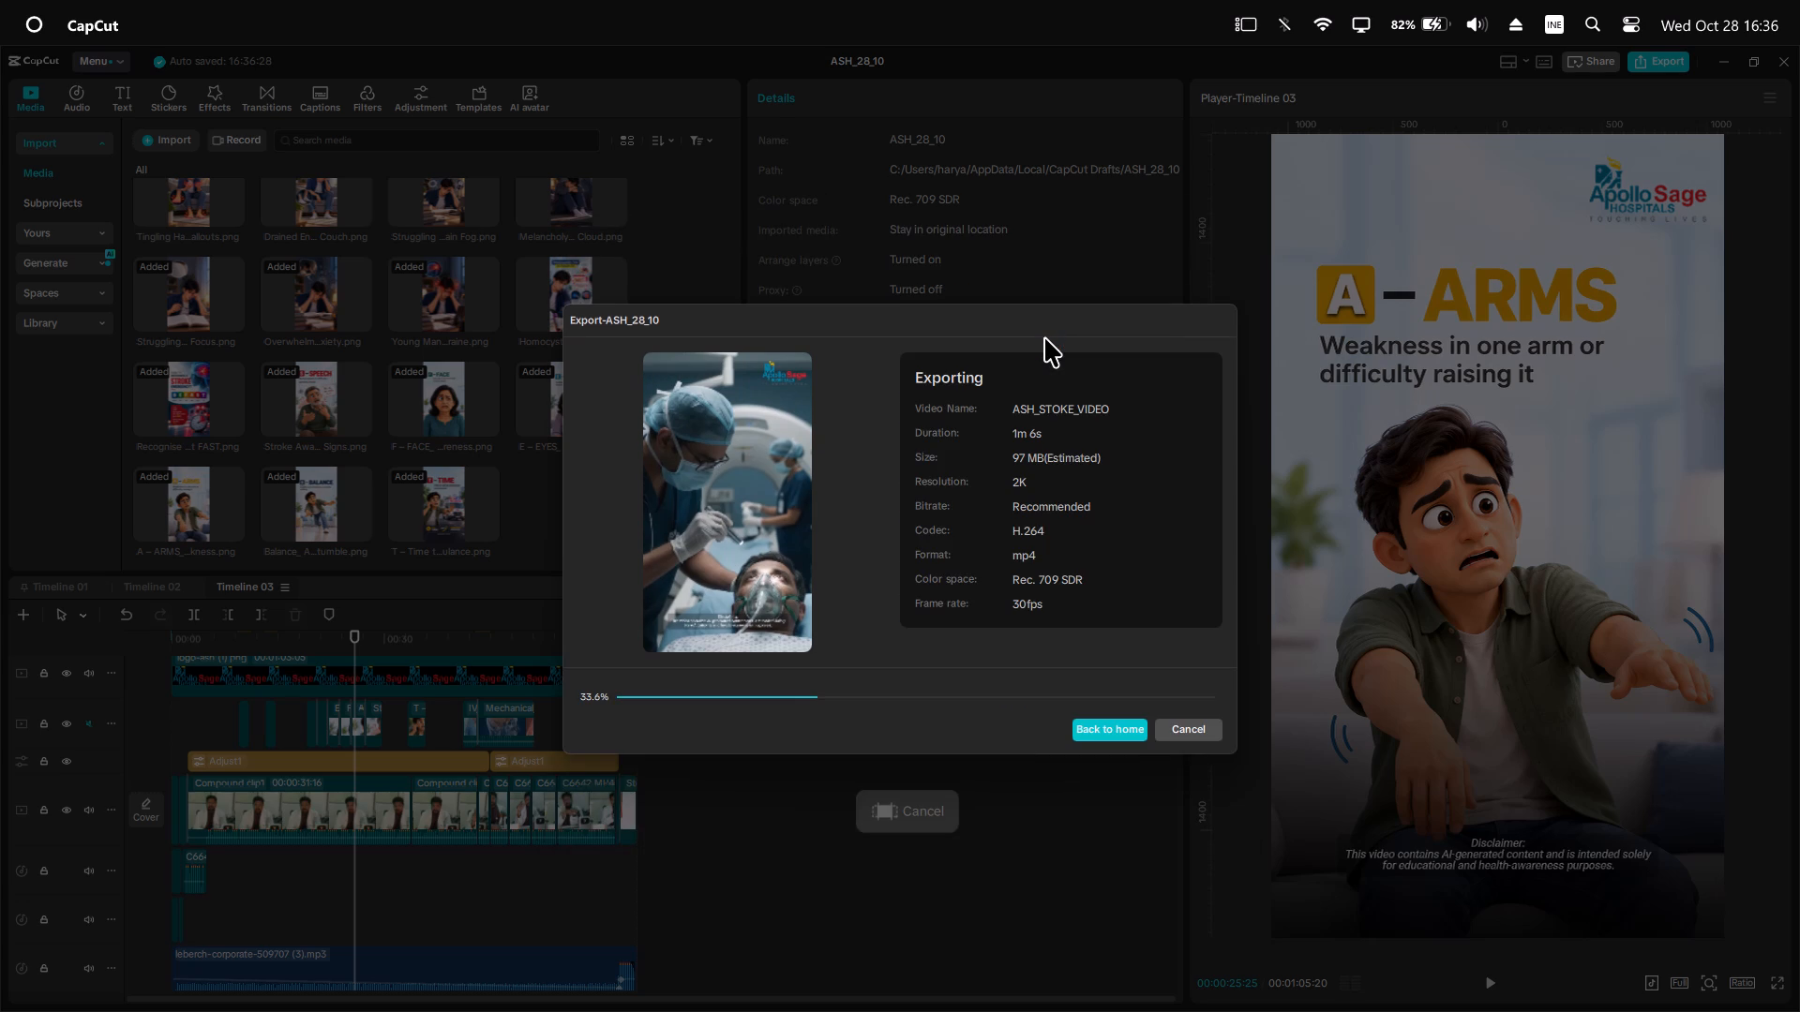
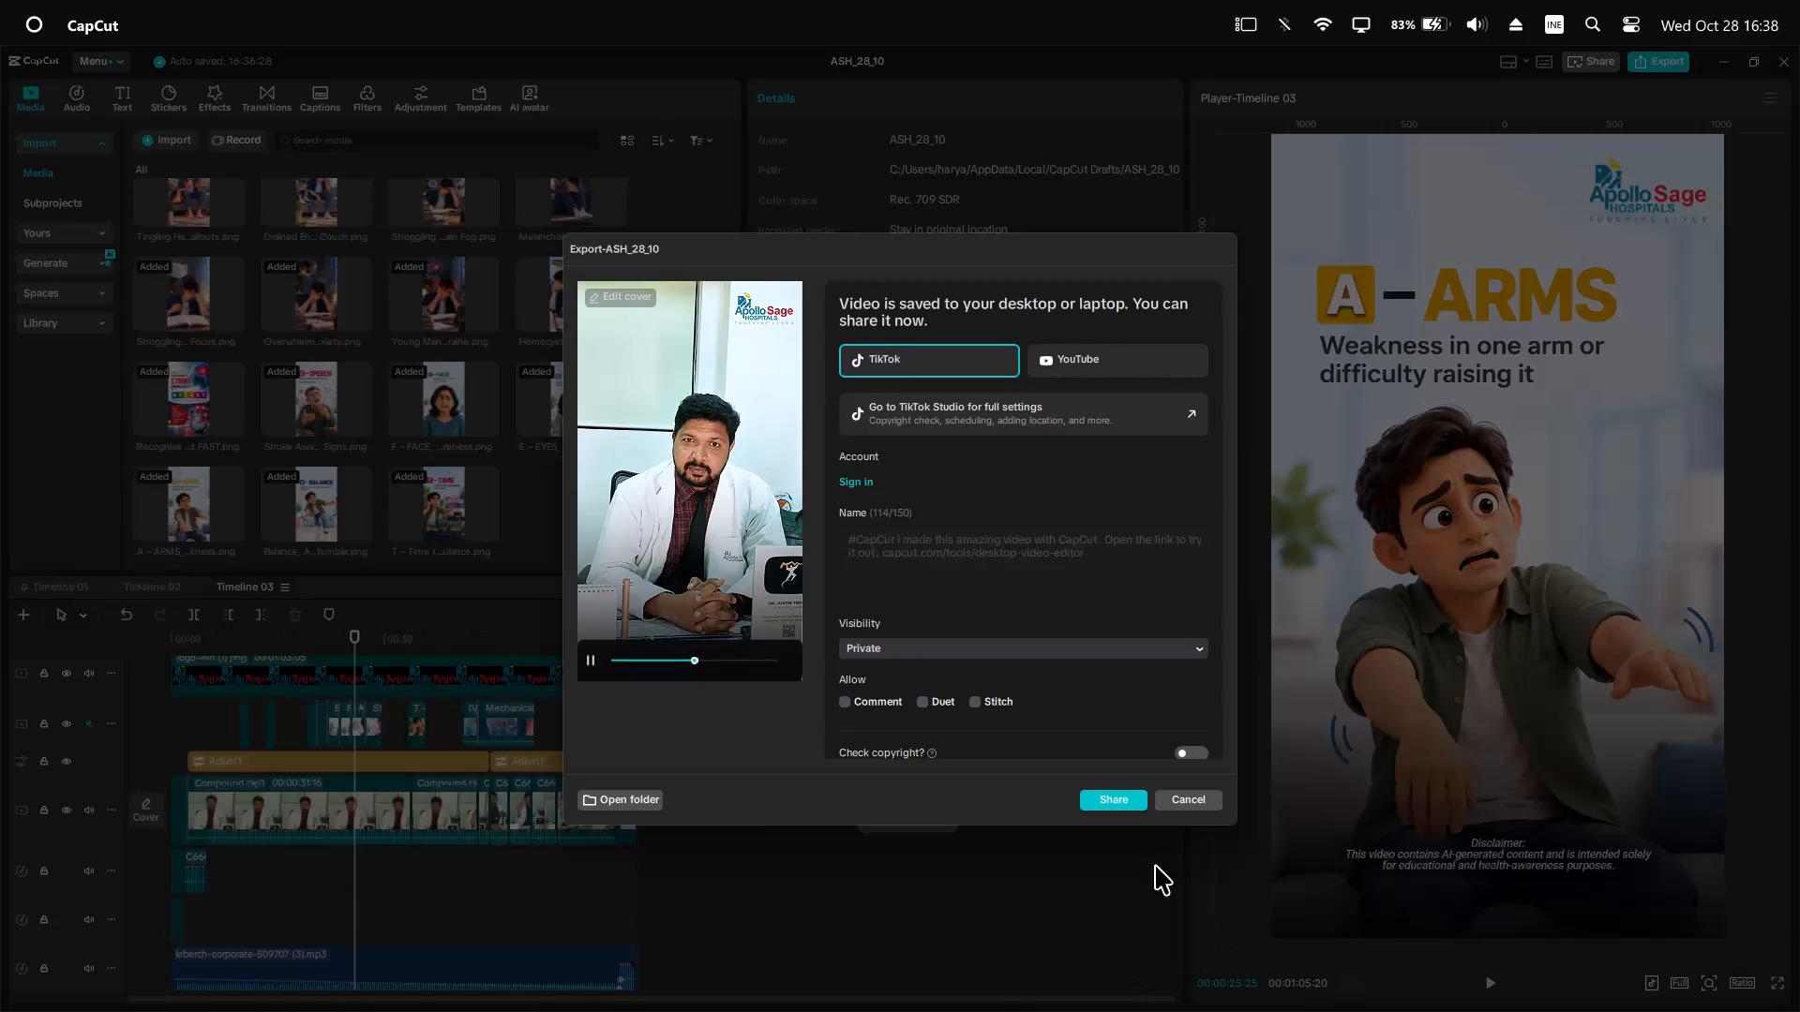
# Close the export window without sharing the video.
pyautogui.click(1174, 786)
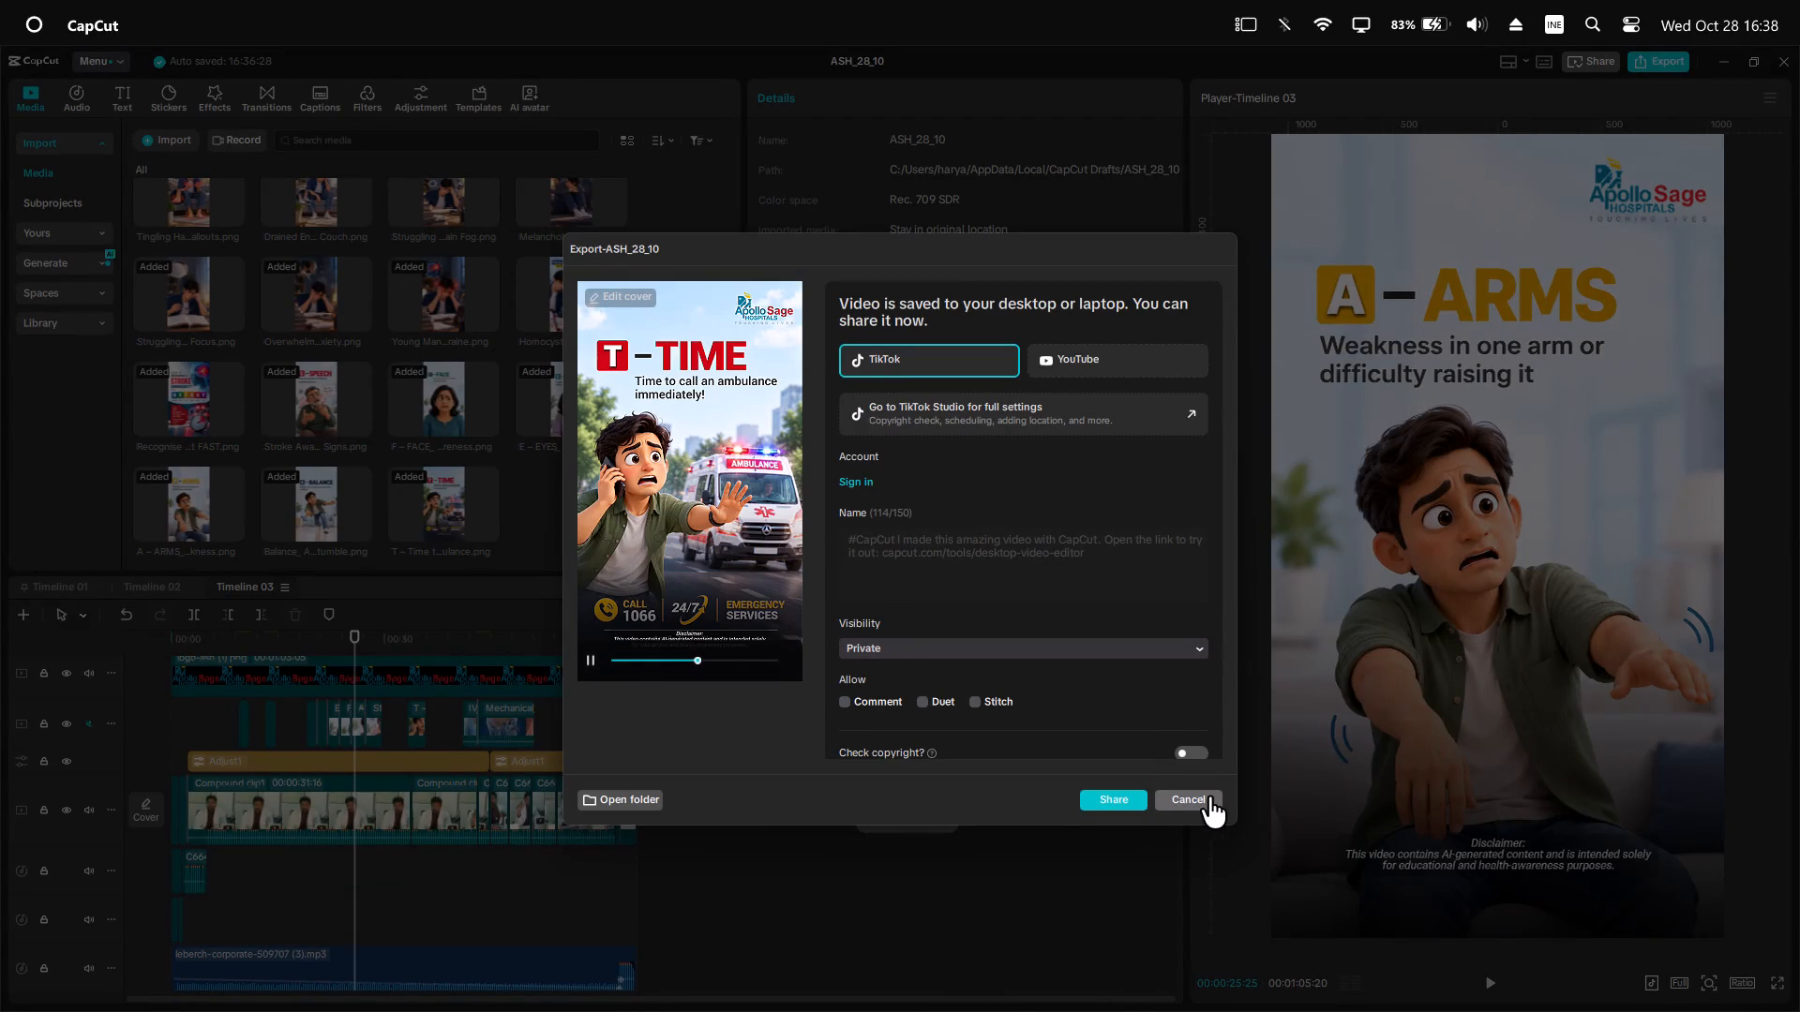
pyautogui.click(1199, 806)
# Switch from Timeline 03 to Timeline 02.
pyautogui.keyDown('ctrl'); pyautogui.scroll(-6, 557, 893); pyautogui.keyUp('ctrl')
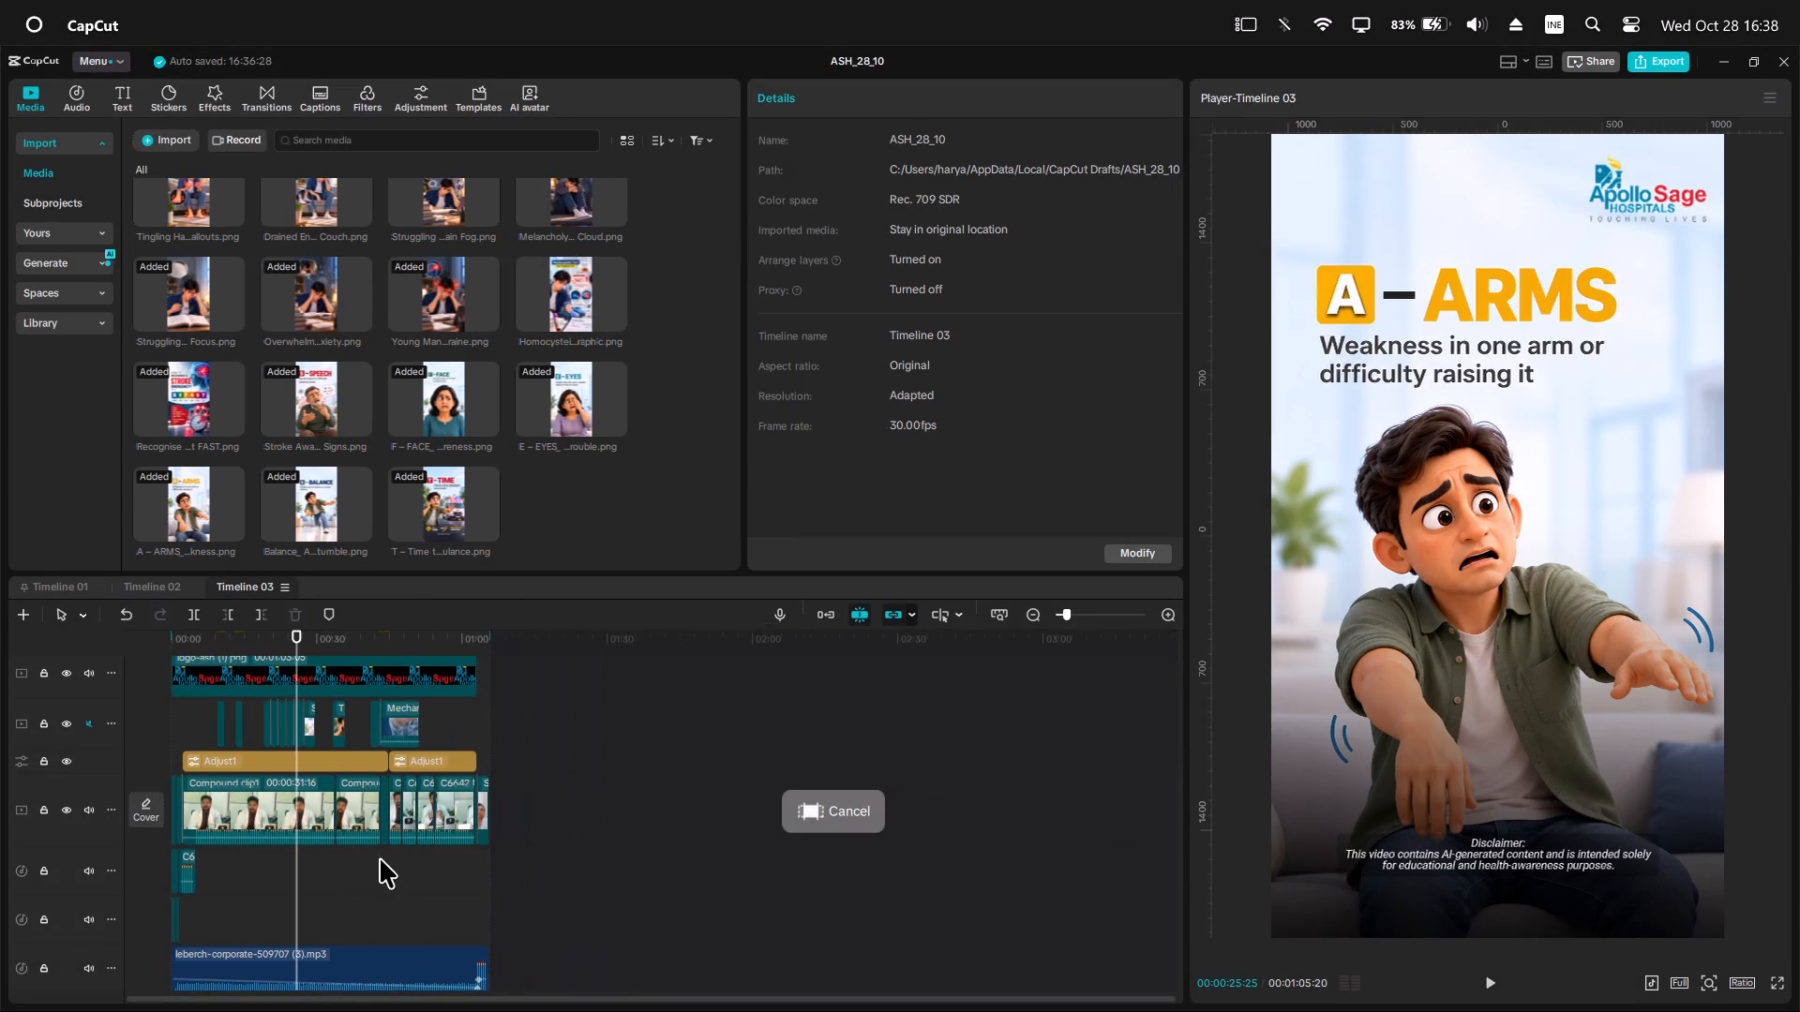
pyautogui.scroll(12, 382, 858)
pyautogui.keyDown('ctrl'); pyautogui.scroll(1, 459, 790); pyautogui.keyUp('ctrl')
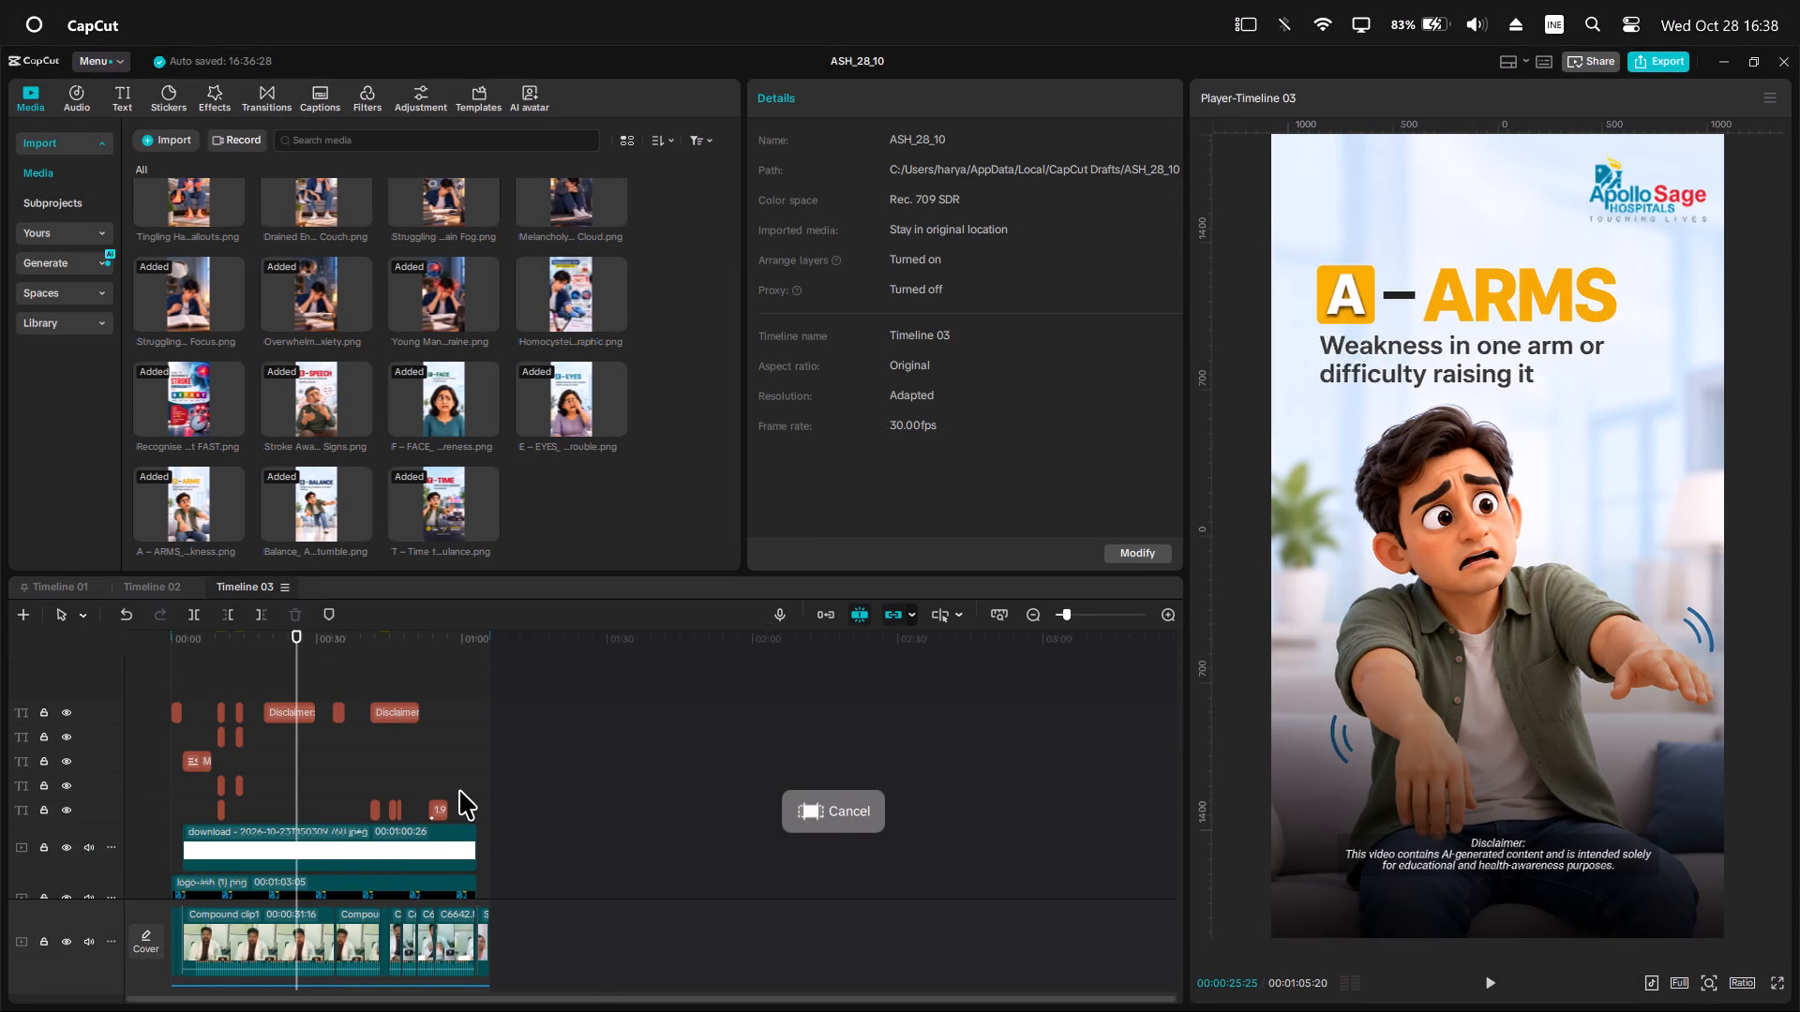
pyautogui.keyDown('ctrl'); pyautogui.scroll(5, 459, 790); pyautogui.keyUp('ctrl')
pyautogui.keyDown('ctrl'); pyautogui.scroll(-3, 462, 790); pyautogui.keyUp('ctrl')
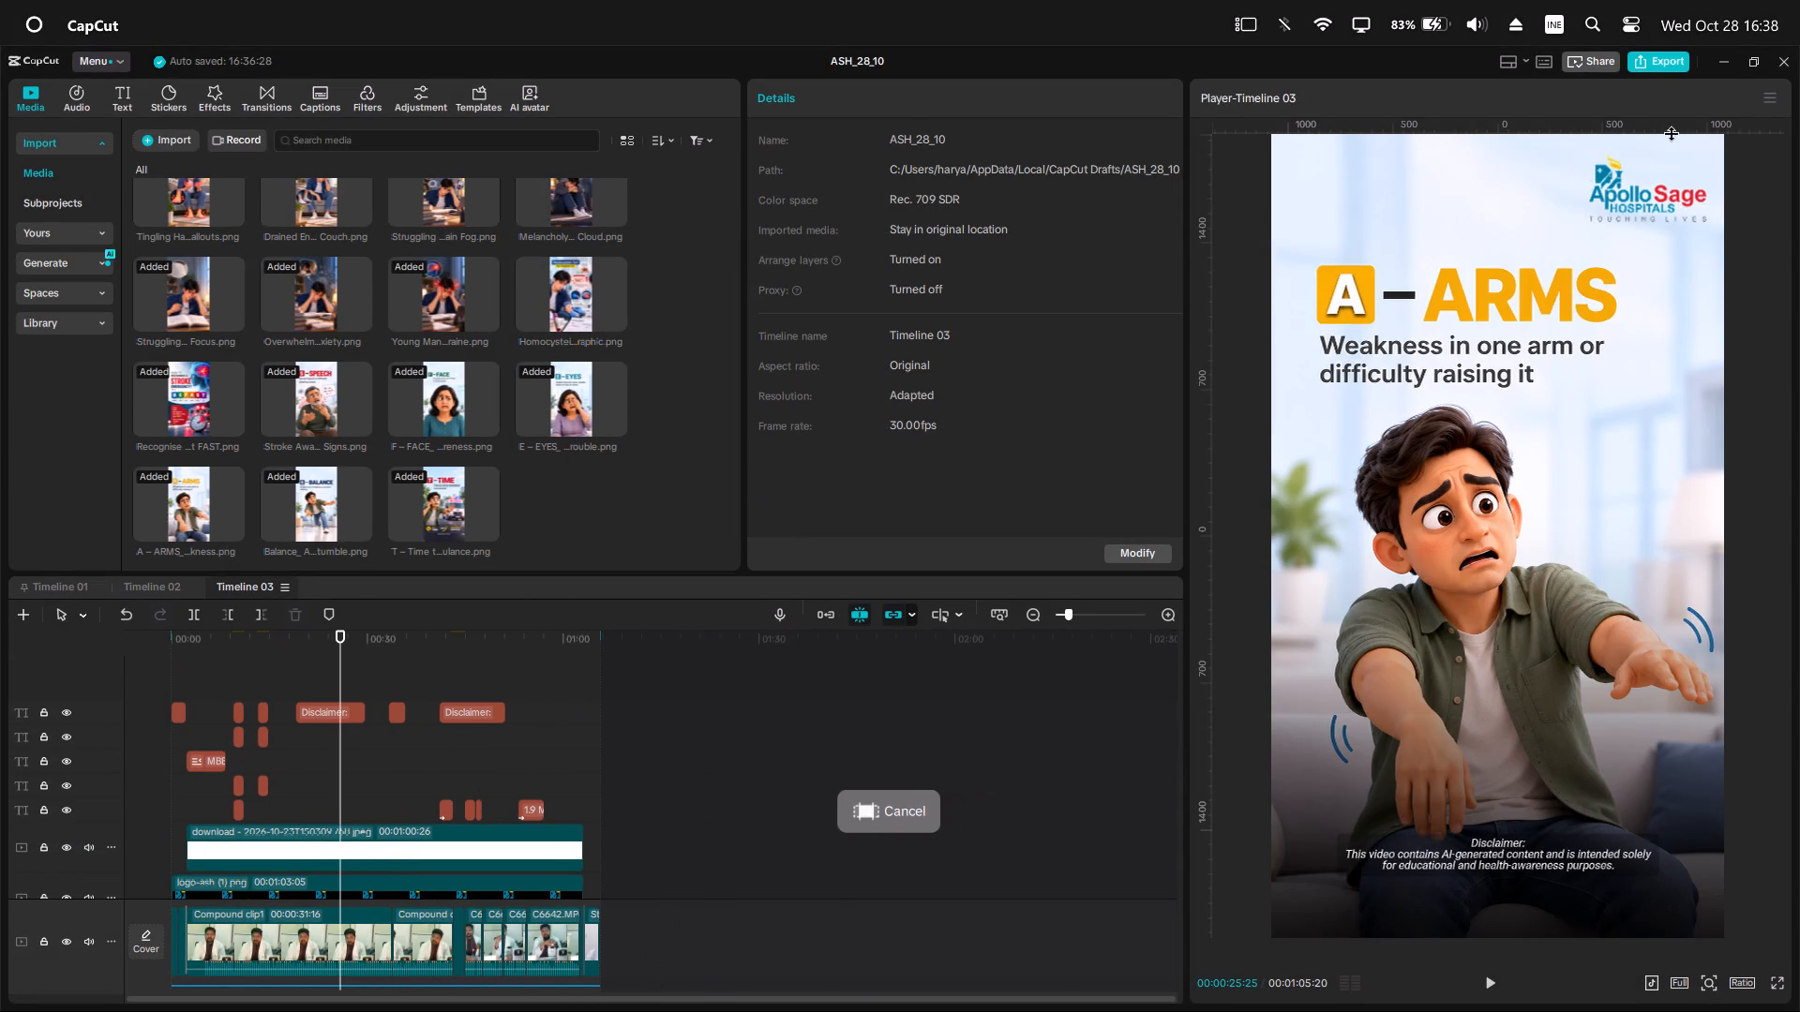
pyautogui.click(79, 584)
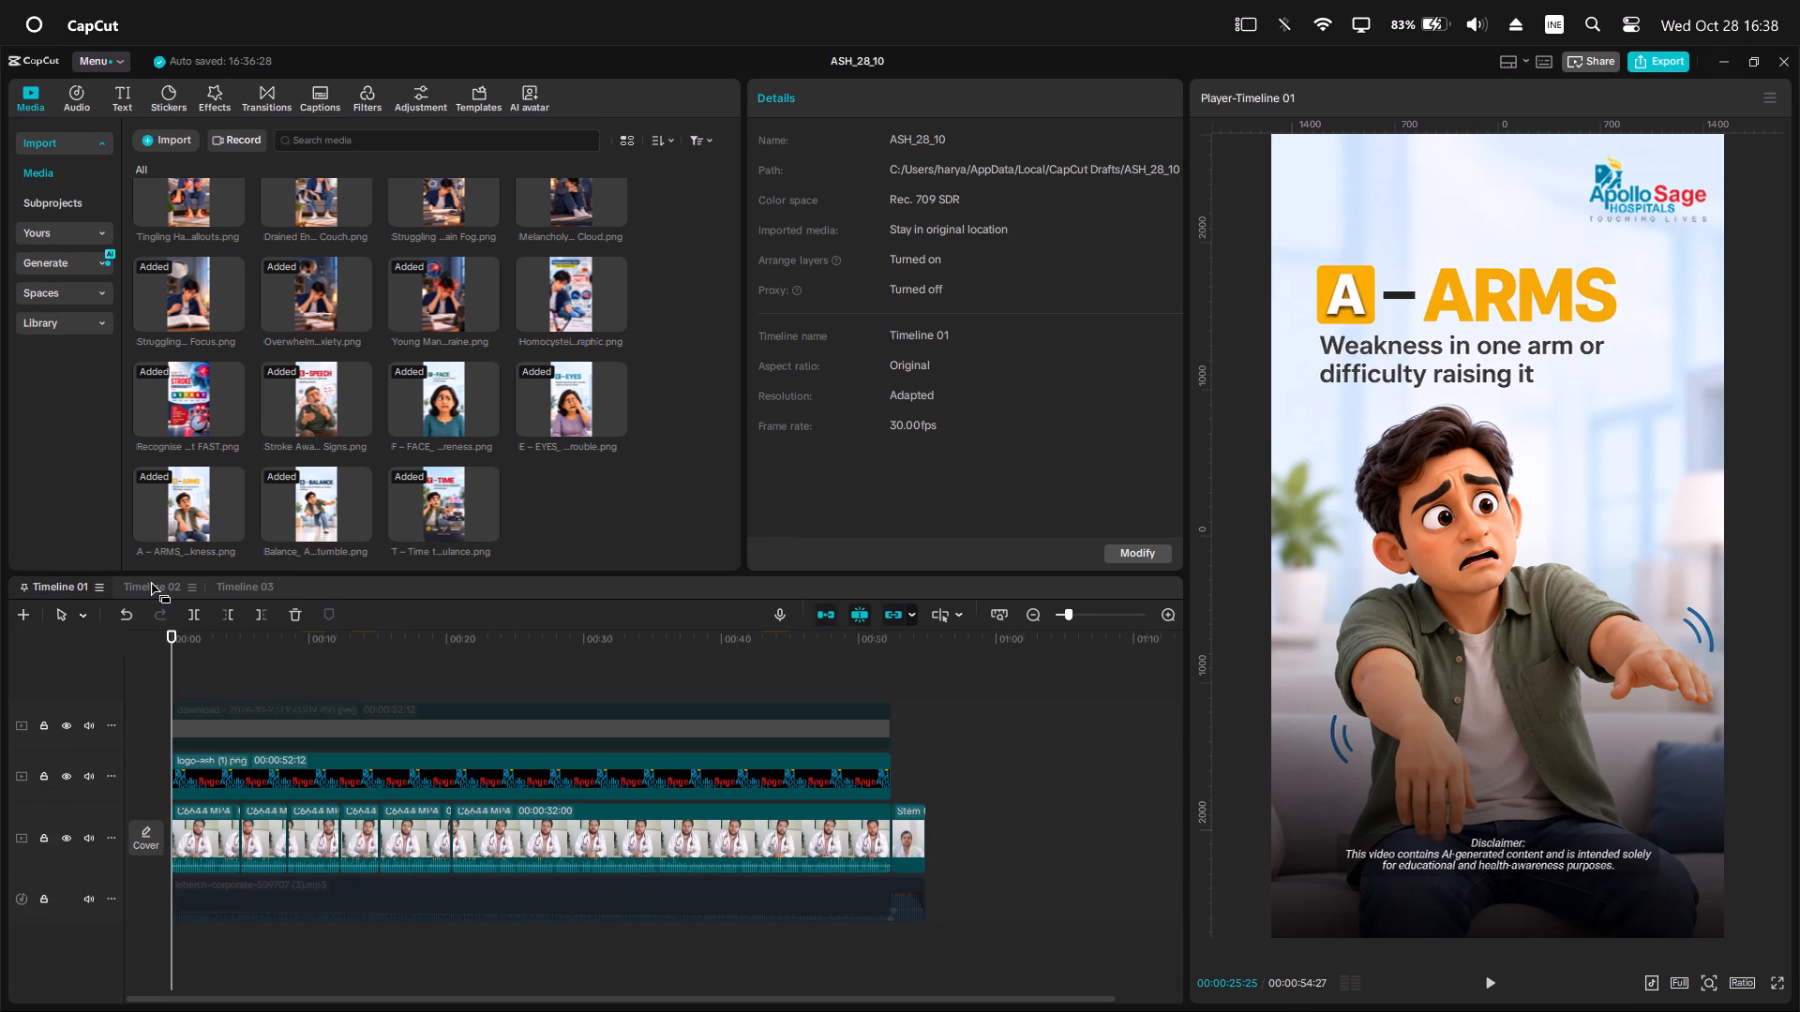
pyautogui.click(147, 573)
pyautogui.click(147, 585)
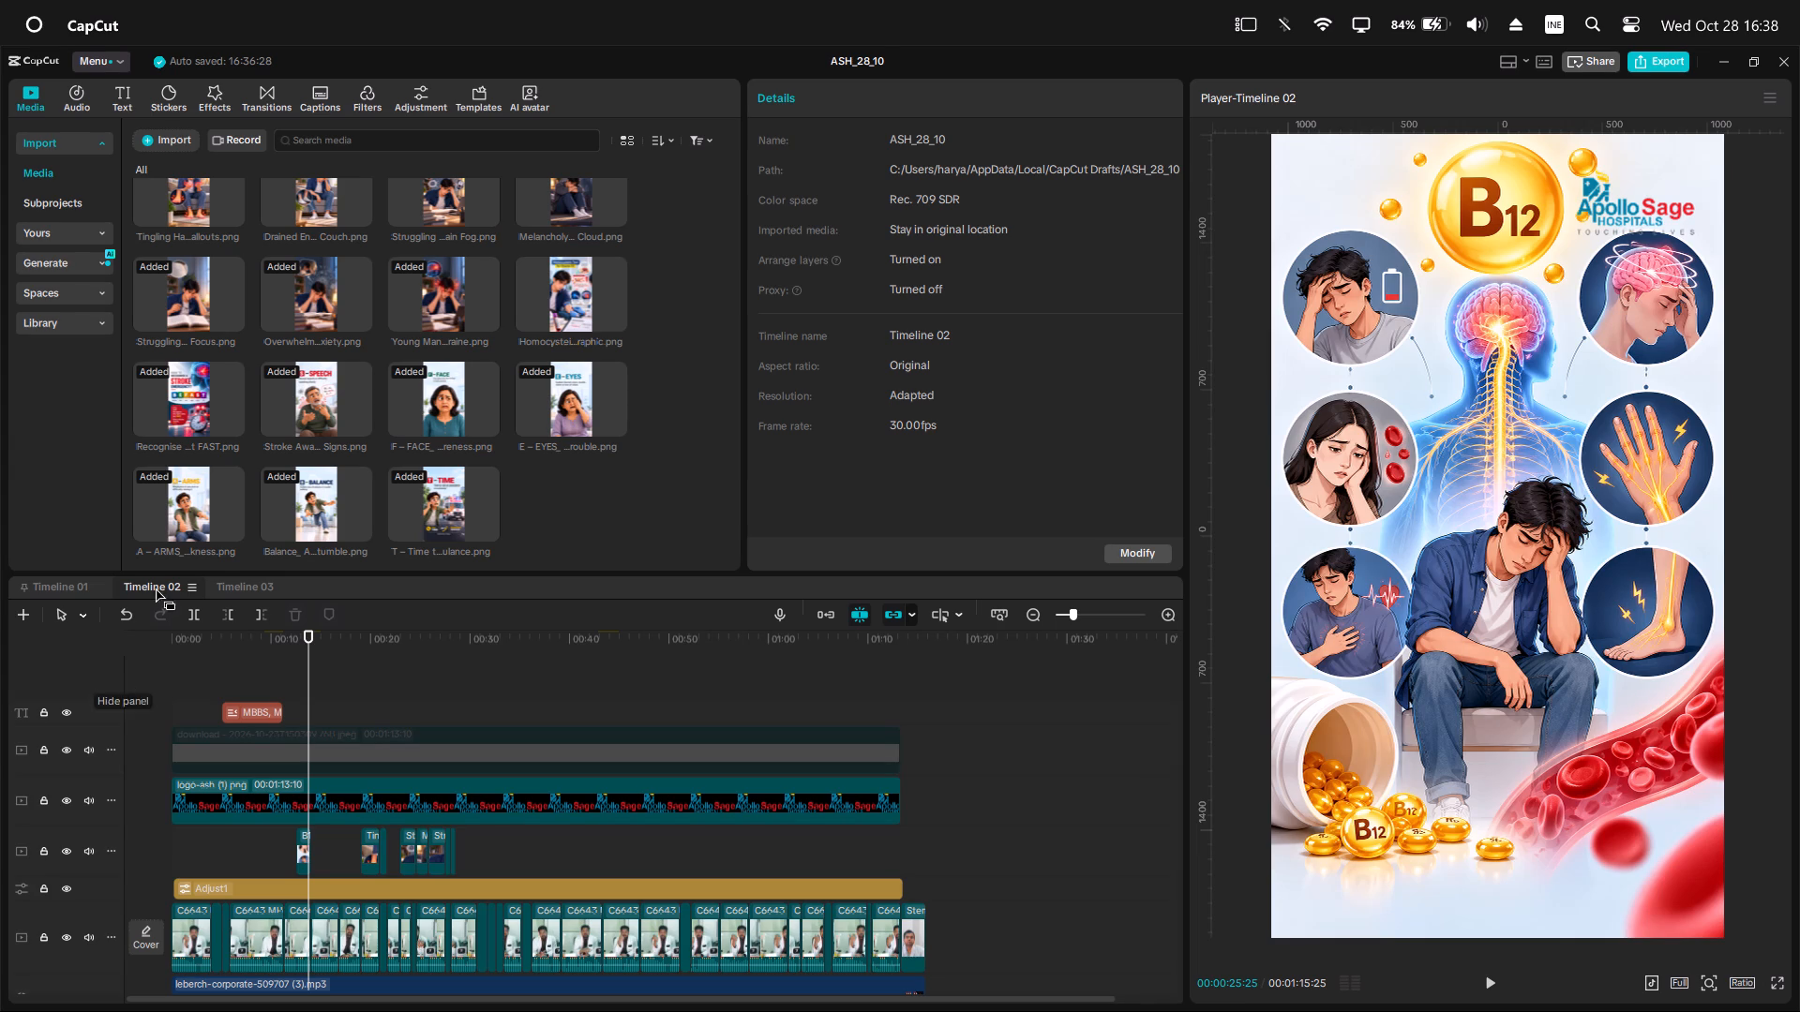
# Play the opening of Timeline 02 and extend the start of the adjustment layer to the timeline's beginning.
pyautogui.moveTo(206, 647); pyautogui.dragTo(103, 658)
pyautogui.press('space')
pyautogui.scroll(-3, 215, 822)
pyautogui.keyDown('ctrl'); pyautogui.scroll(4, 376, 869); pyautogui.keyUp('ctrl')
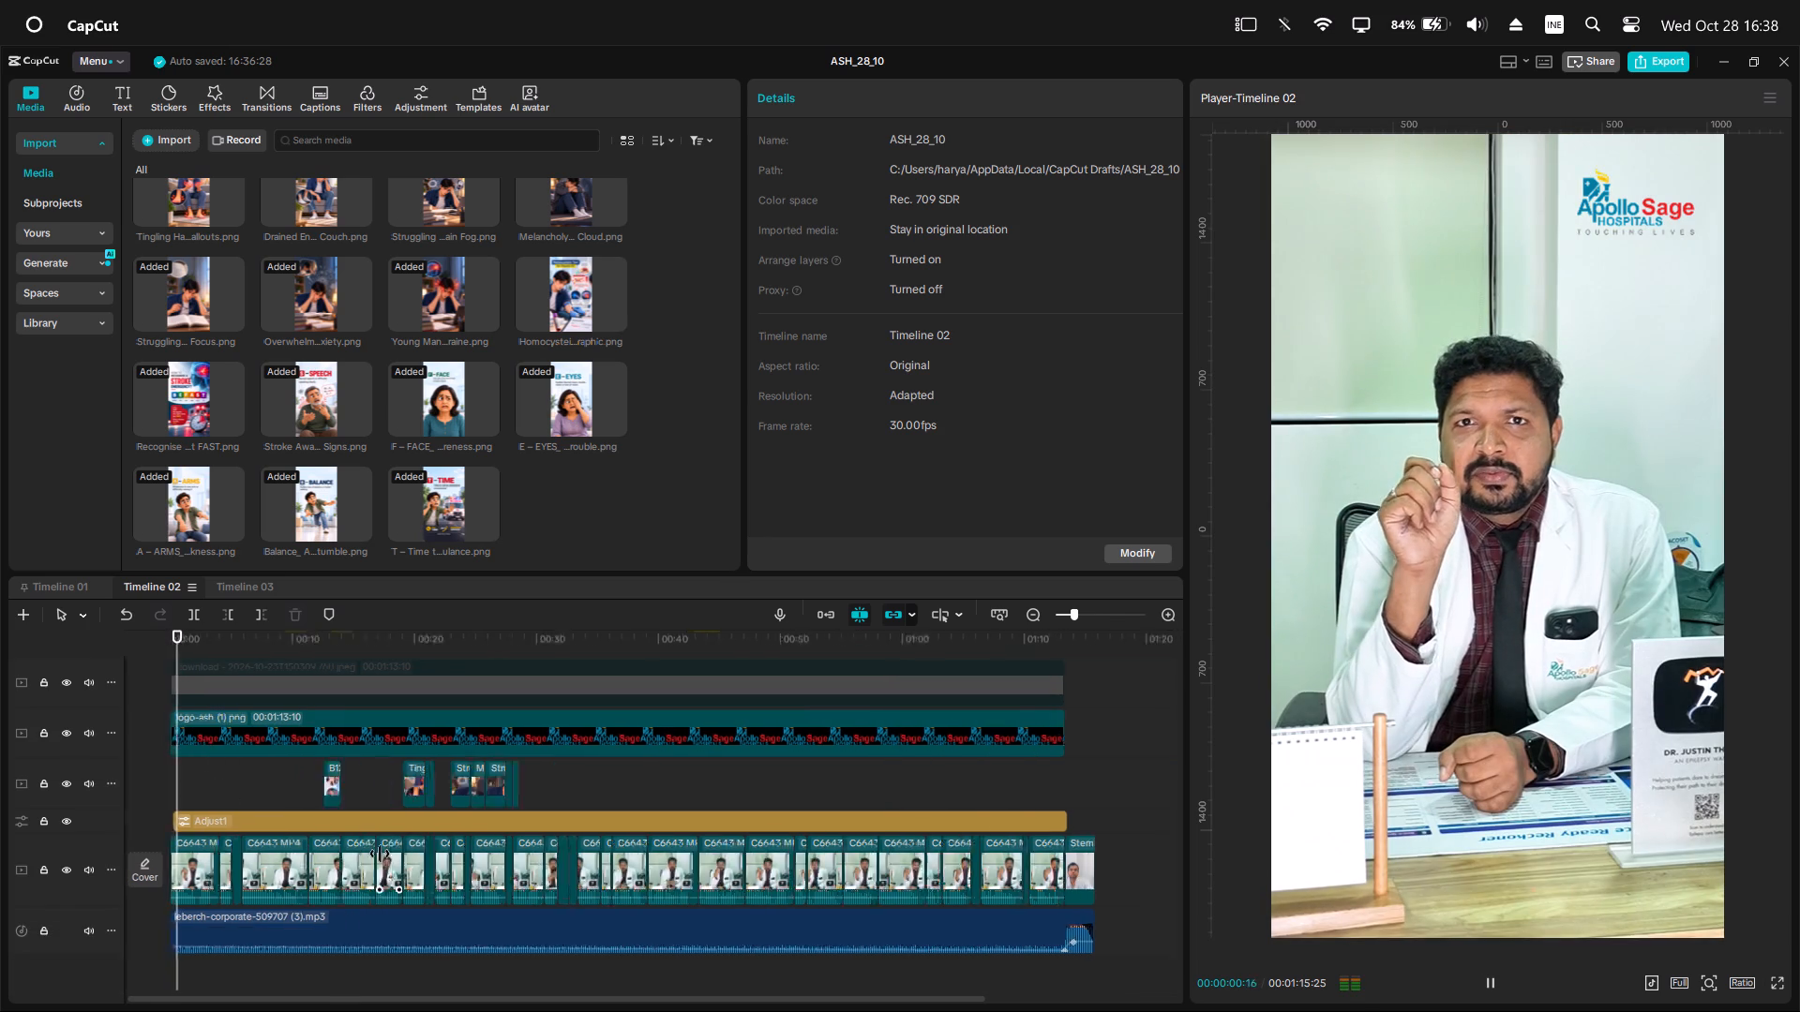
pyautogui.keyDown('ctrl'); pyautogui.scroll(7, 380, 854); pyautogui.keyUp('ctrl')
pyautogui.press('space')
pyautogui.click(187, 817)
pyautogui.click(170, 820)
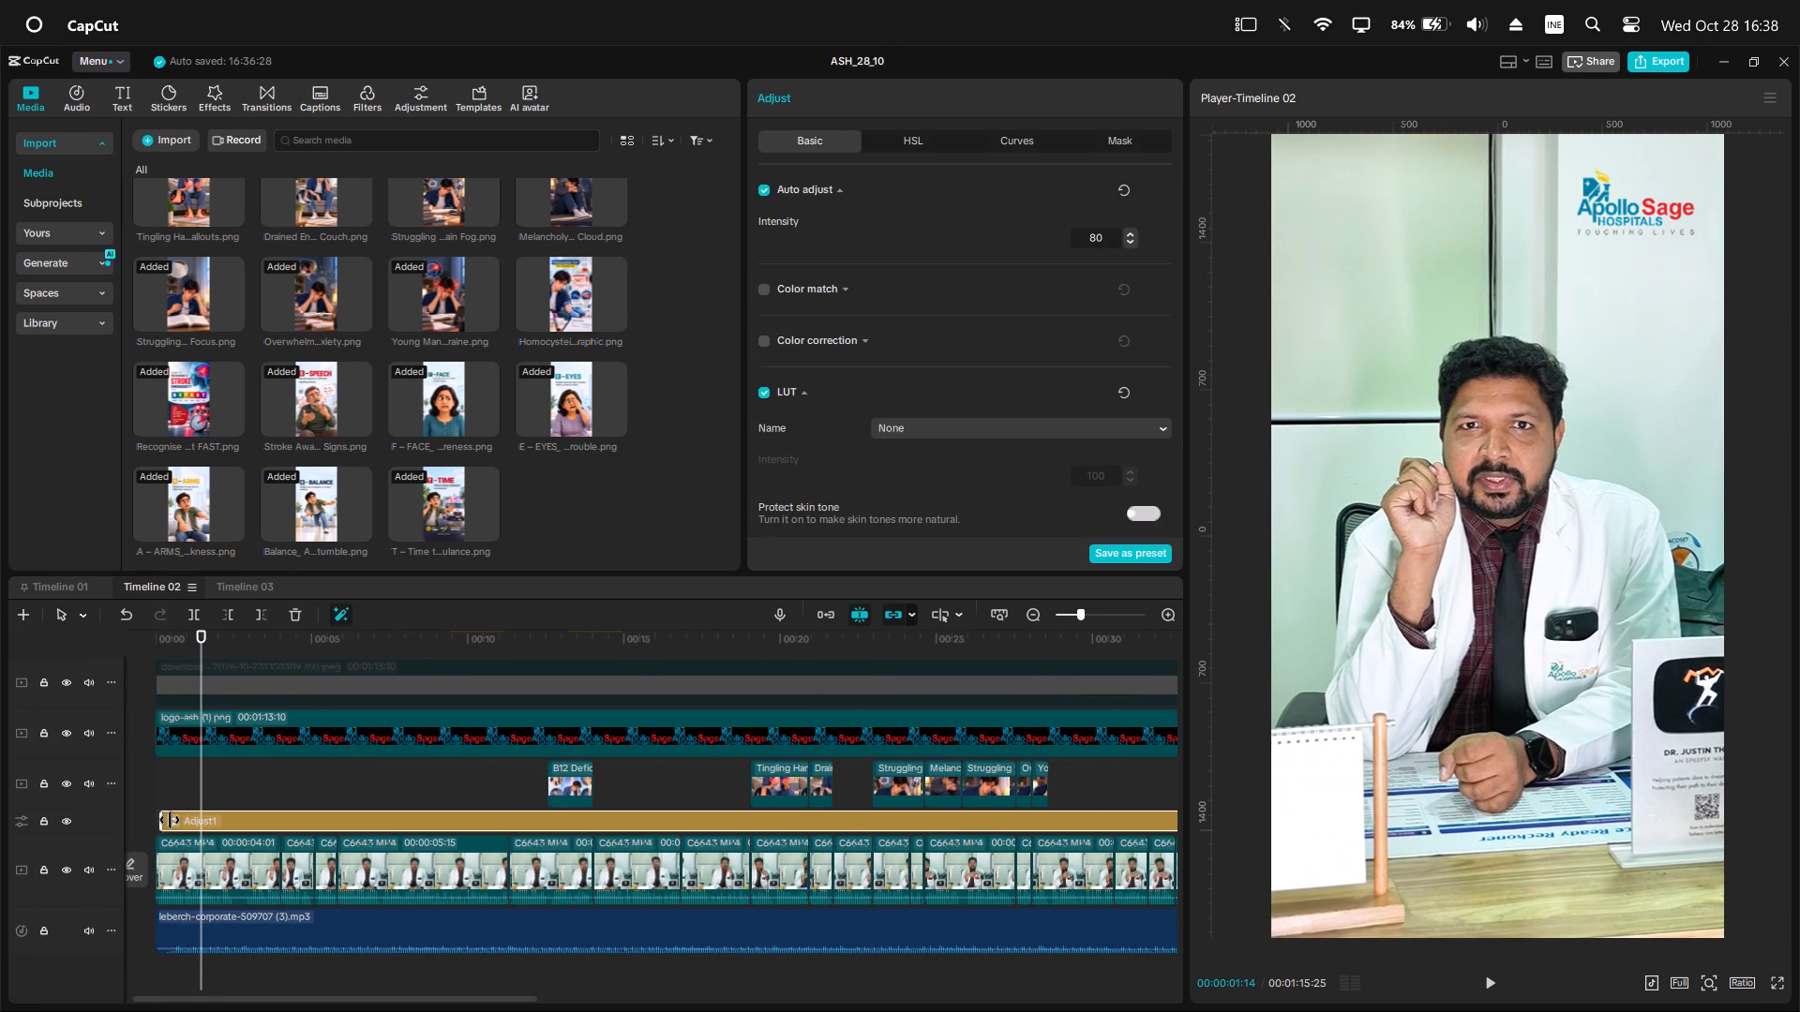
pyautogui.moveTo(158, 814); pyautogui.dragTo(97, 805)
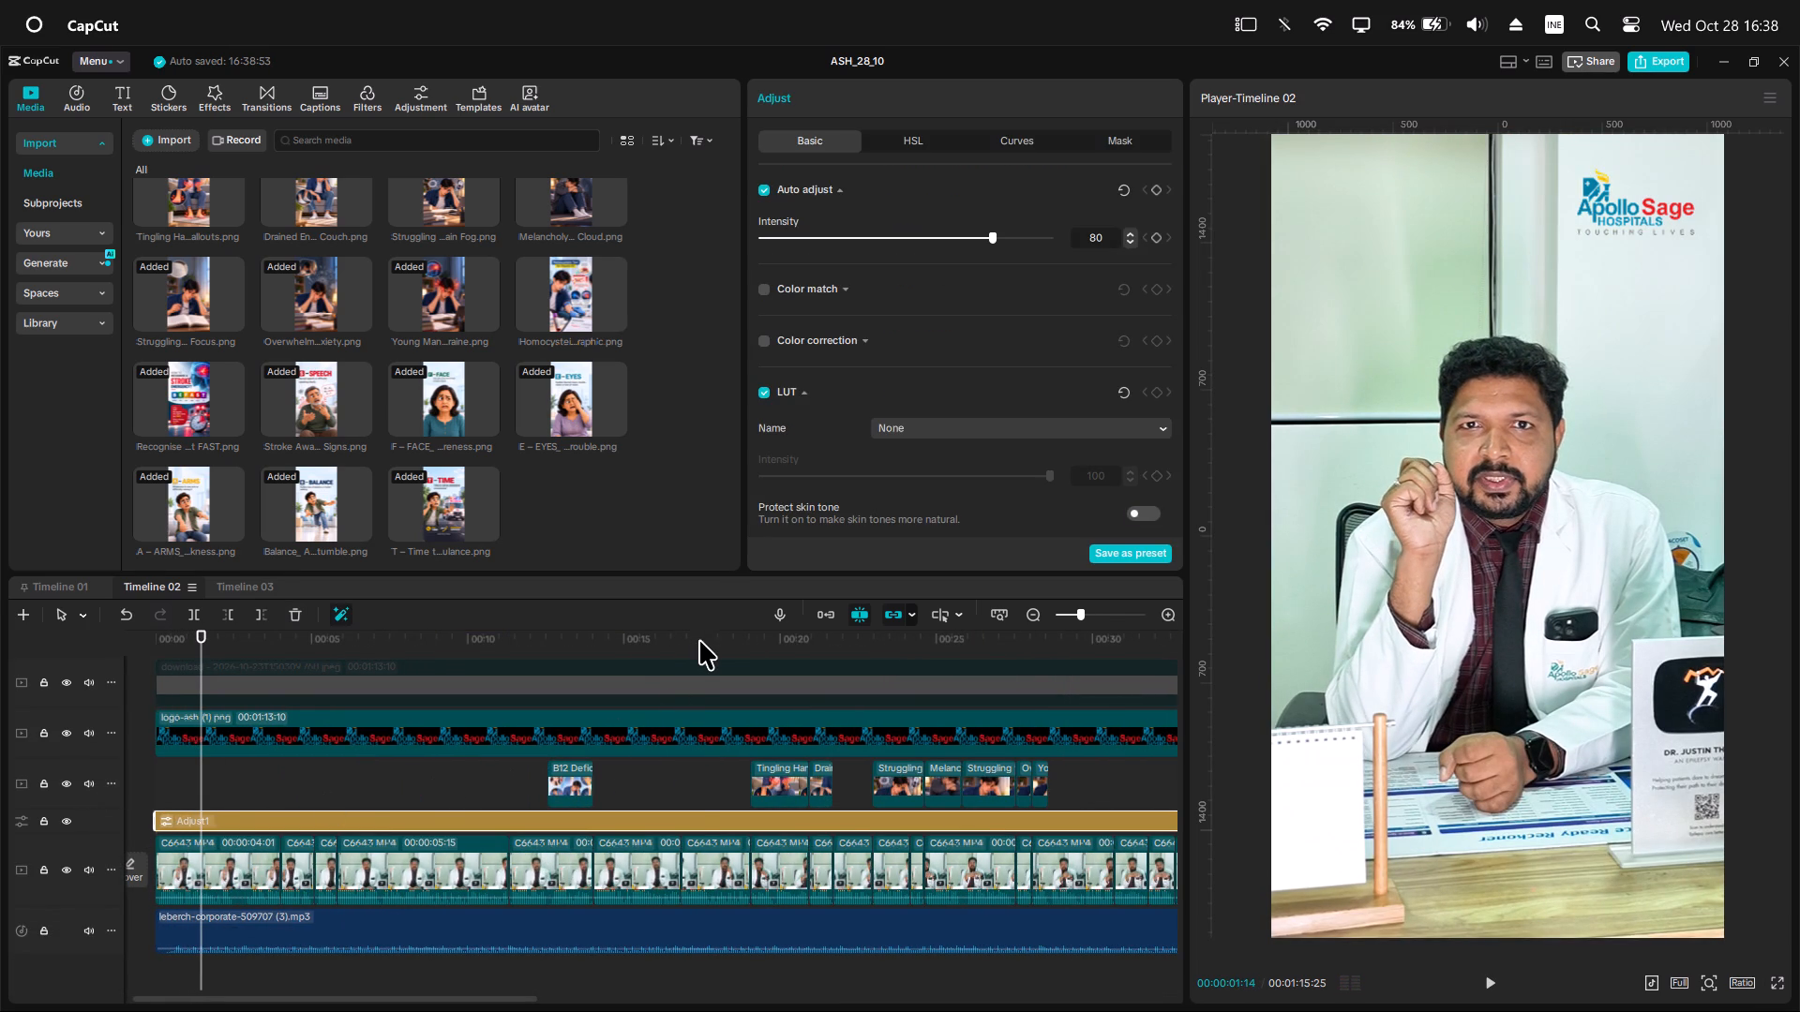
# Delete the doctor clip right after the Drained image at 00:00:21:20 and close the gap with the main track magnet.
pyautogui.click(703, 640)
pyautogui.press('space')
pyautogui.keyDown('ctrl'); pyautogui.scroll(-8, 726, 700); pyautogui.keyUp('ctrl')
pyautogui.keyDown('ctrl'); pyautogui.scroll(11, 572, 769); pyautogui.keyUp('ctrl')
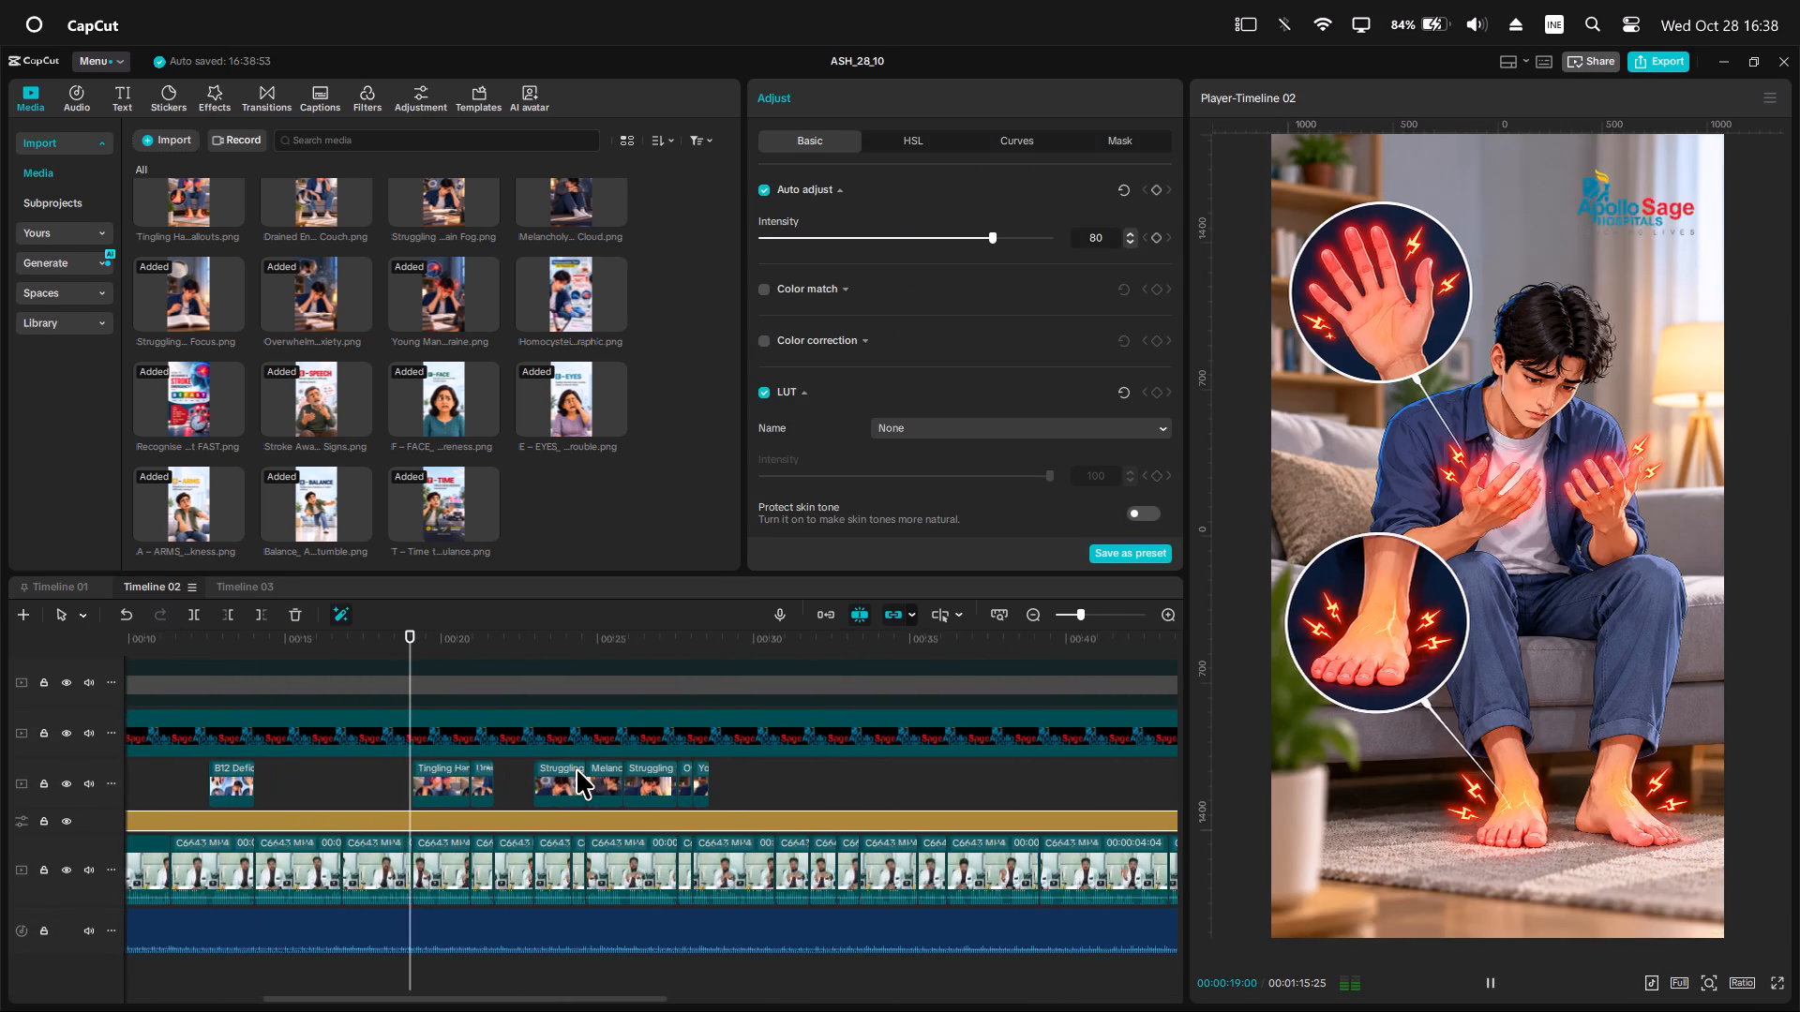
pyautogui.keyDown('alt'); pyautogui.scroll(-2, 577, 769); pyautogui.keyUp('alt')
pyautogui.keyDown('ctrl'); pyautogui.scroll(5, 539, 777); pyautogui.keyUp('ctrl')
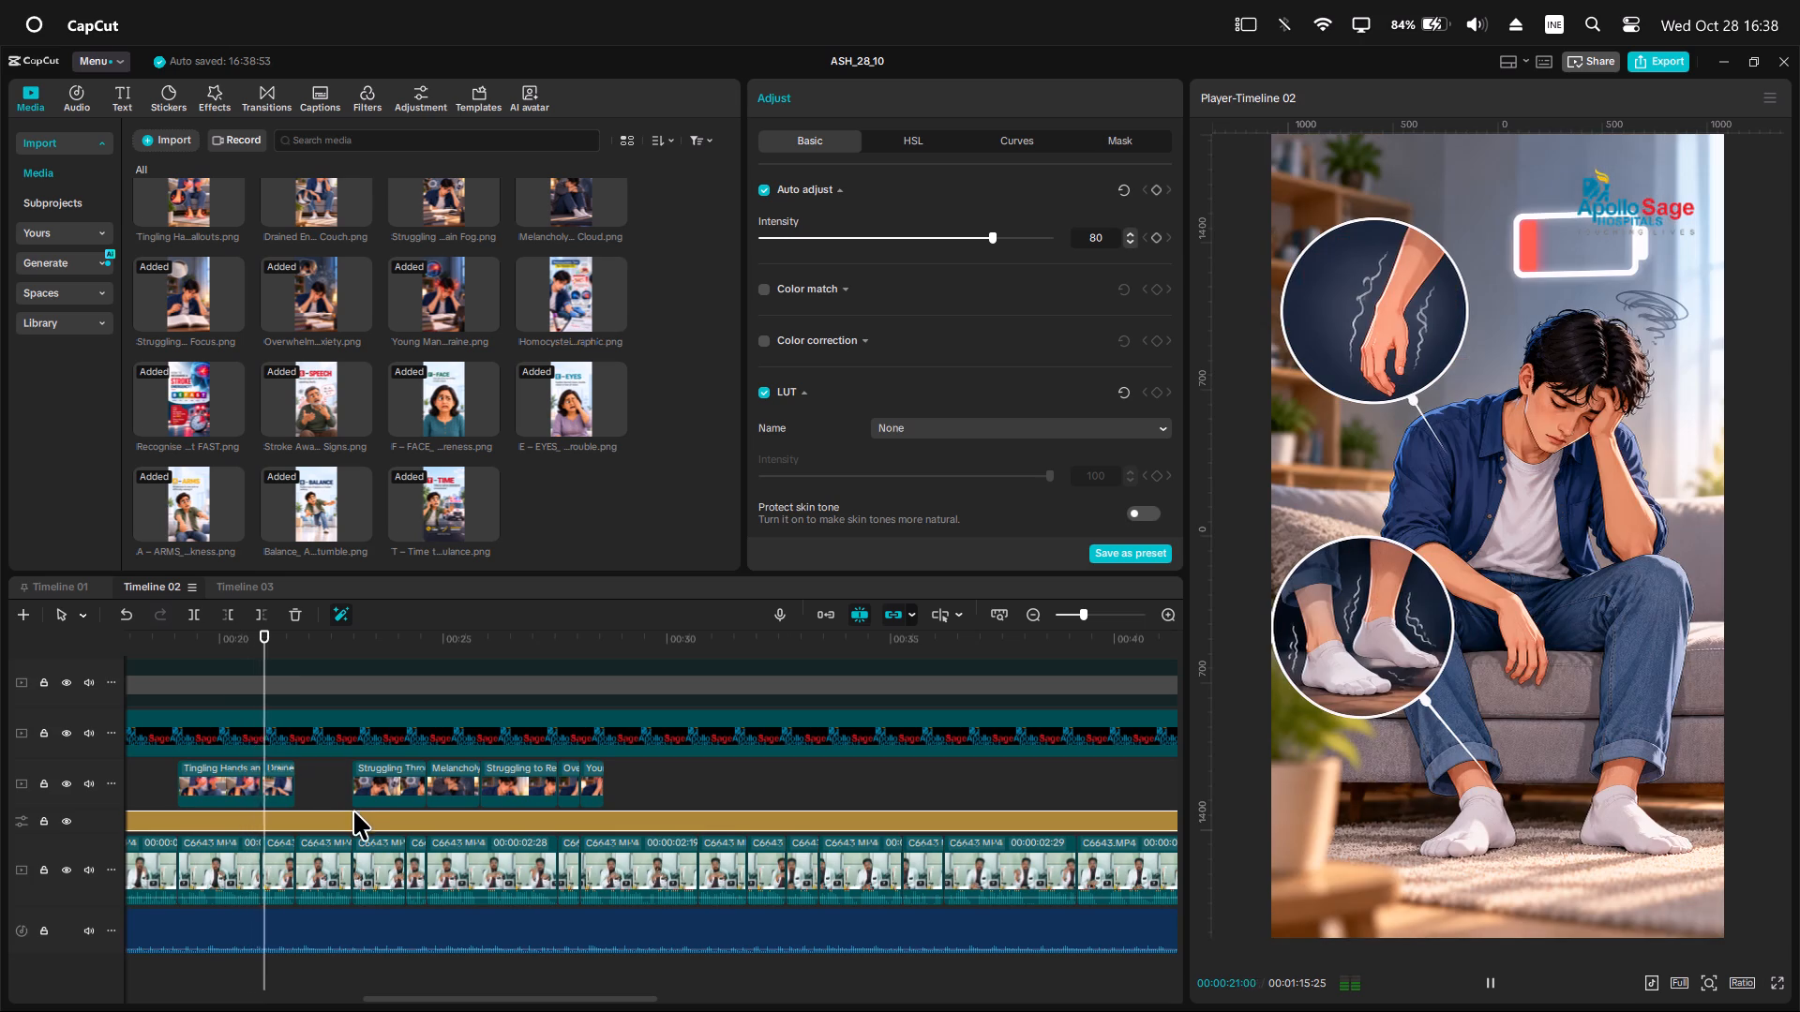
pyautogui.press('space')
pyautogui.click(331, 856)
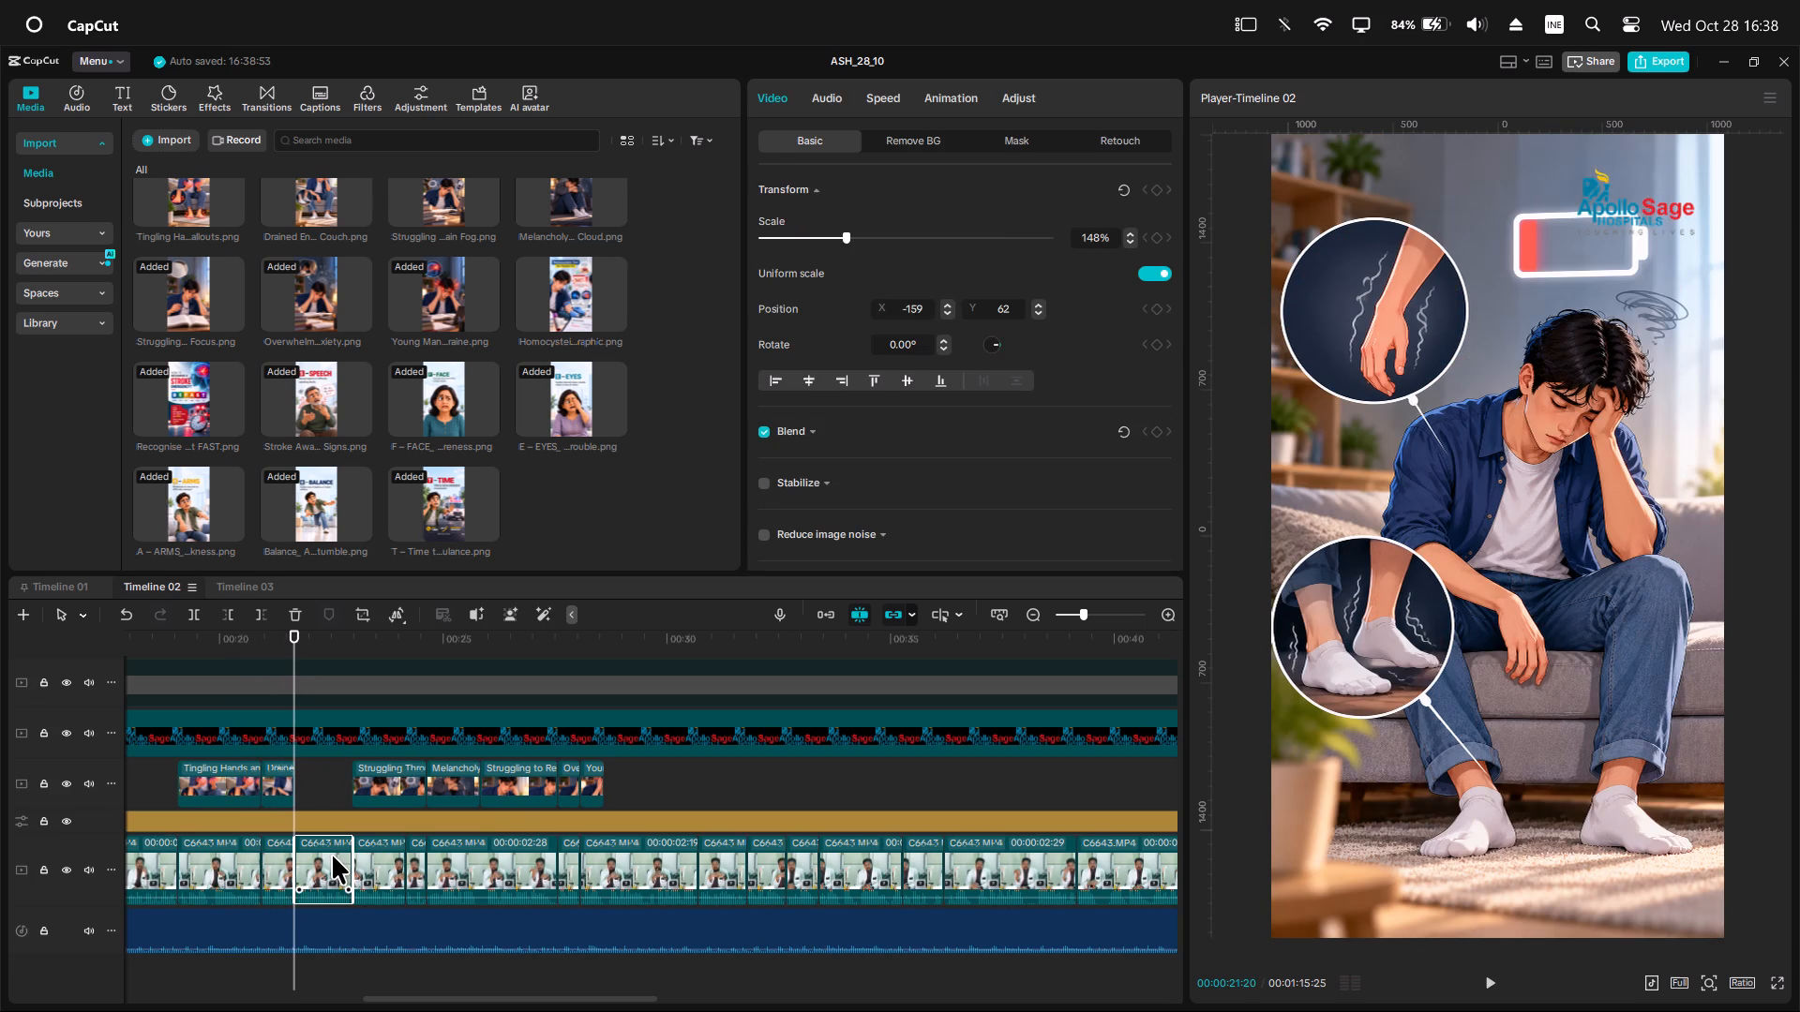
pyautogui.press('z')
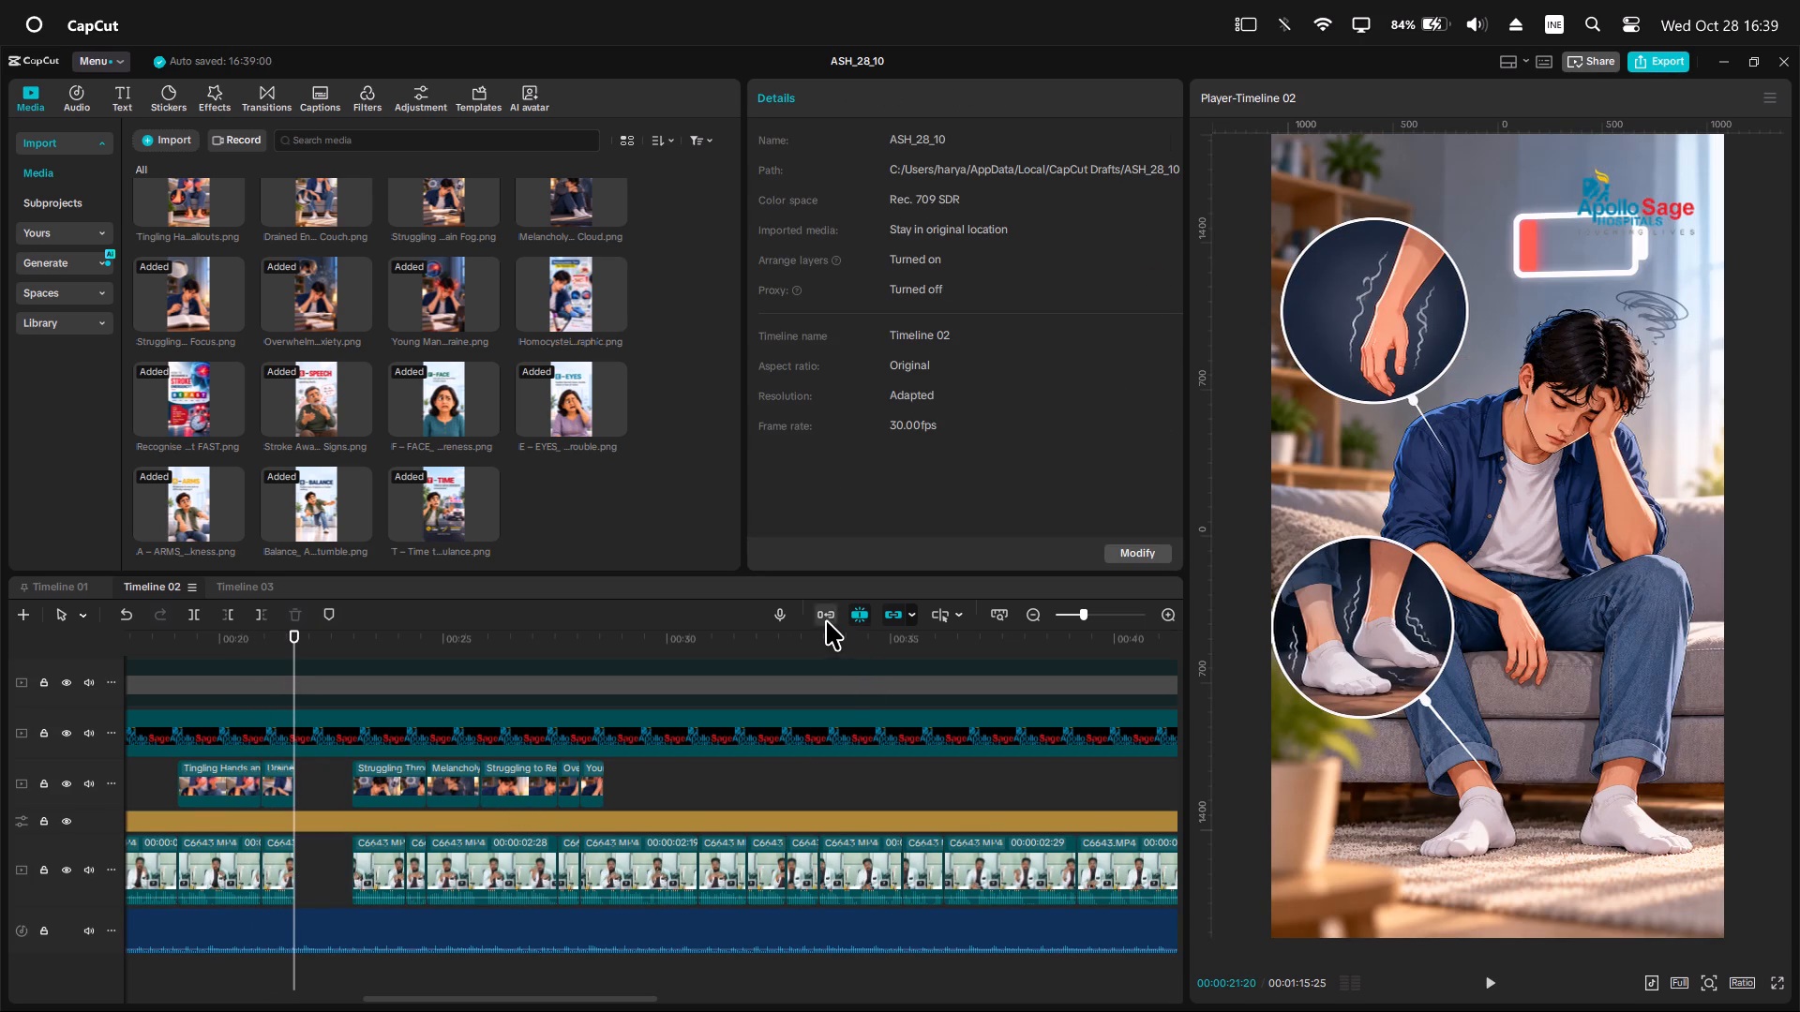
pyautogui.click(826, 620)
# Move the five images from Struggling Through Brain Fog onward together so they directly follow the Drained image at 00:00:21:20.
pyautogui.moveTo(653, 766); pyautogui.dragTo(373, 778)
pyautogui.moveTo(386, 781); pyautogui.dragTo(351, 780)
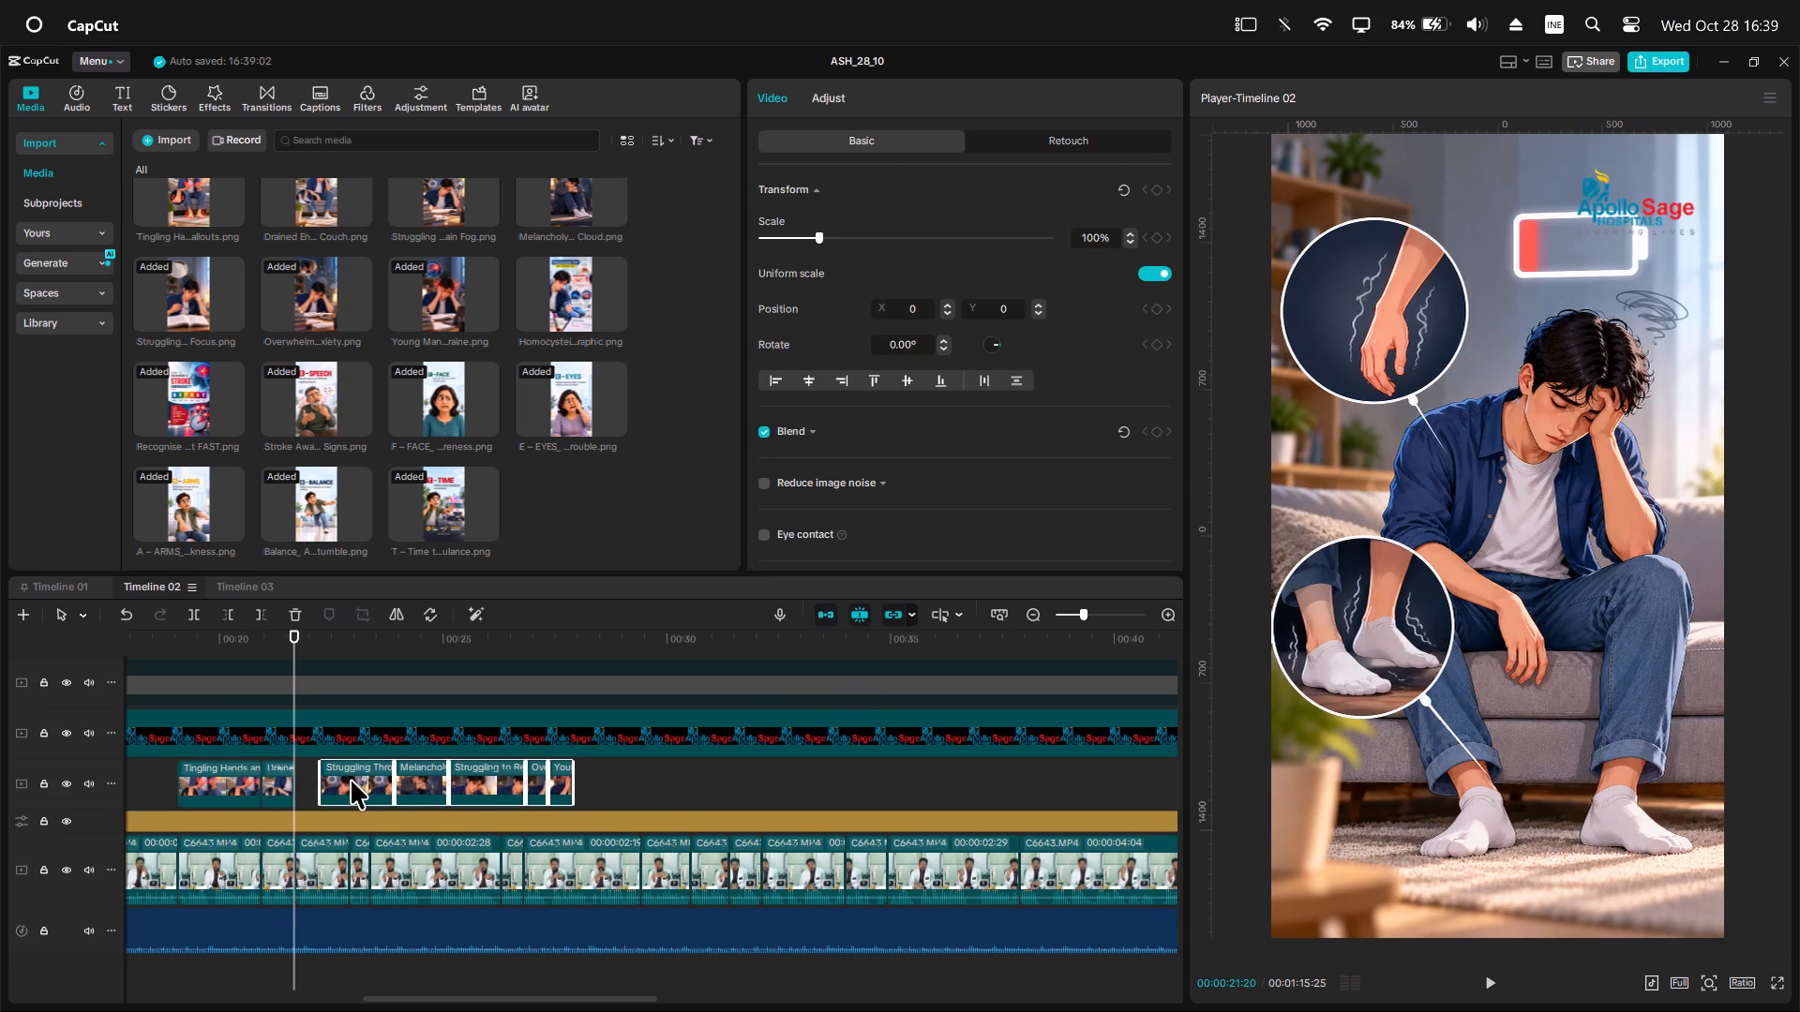
pyautogui.moveTo(351, 780); pyautogui.dragTo(335, 784)
pyautogui.keyDown('ctrl'); pyautogui.scroll(10, 340, 787); pyautogui.keyUp('ctrl')
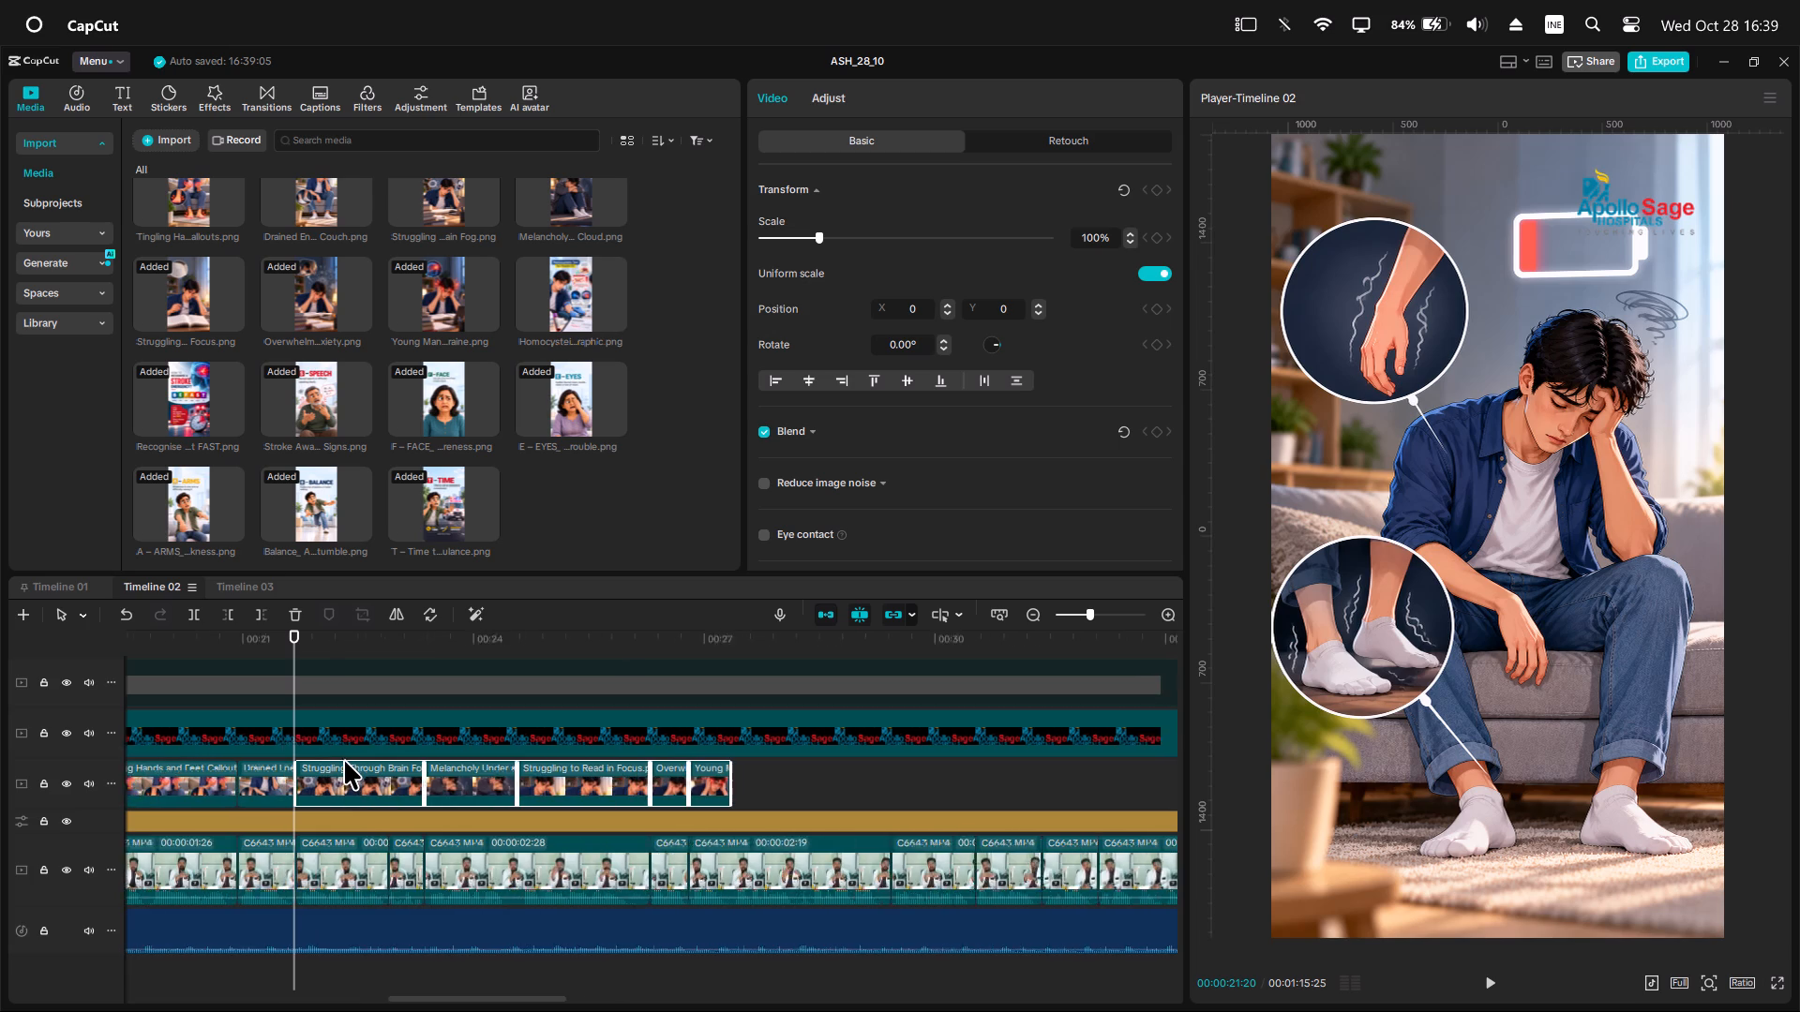
# Play back the moved symptom images and the doctor footage that follows to check their timing.
pyautogui.keyDown('ctrl'); pyautogui.scroll(20, 344, 760); pyautogui.keyUp('ctrl')
pyautogui.keyDown('ctrl'); pyautogui.scroll(4, 344, 760); pyautogui.keyUp('ctrl')
pyautogui.press('space')
pyautogui.keyDown('ctrl'); pyautogui.scroll(-3, 416, 768); pyautogui.keyUp('ctrl')
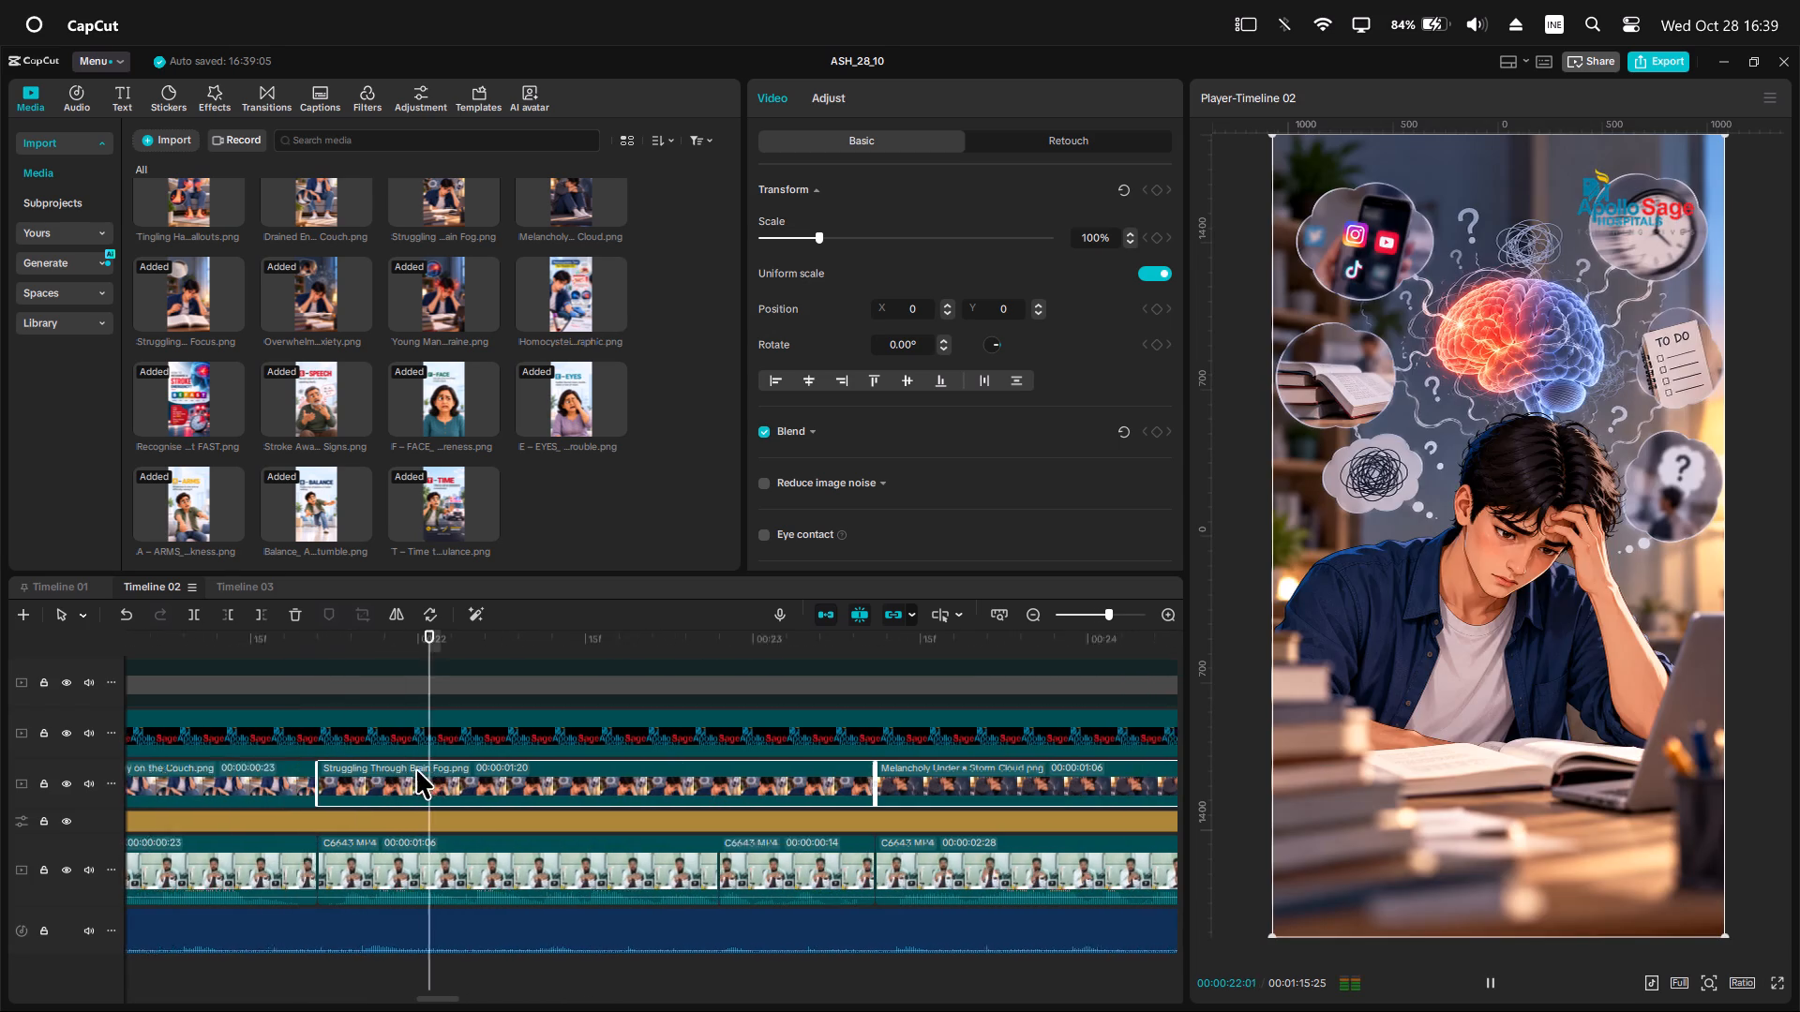
pyautogui.keyDown('ctrl'); pyautogui.scroll(-10, 416, 769); pyautogui.keyUp('ctrl')
pyautogui.keyDown('ctrl'); pyautogui.scroll(-11, 537, 802); pyautogui.keyUp('ctrl')
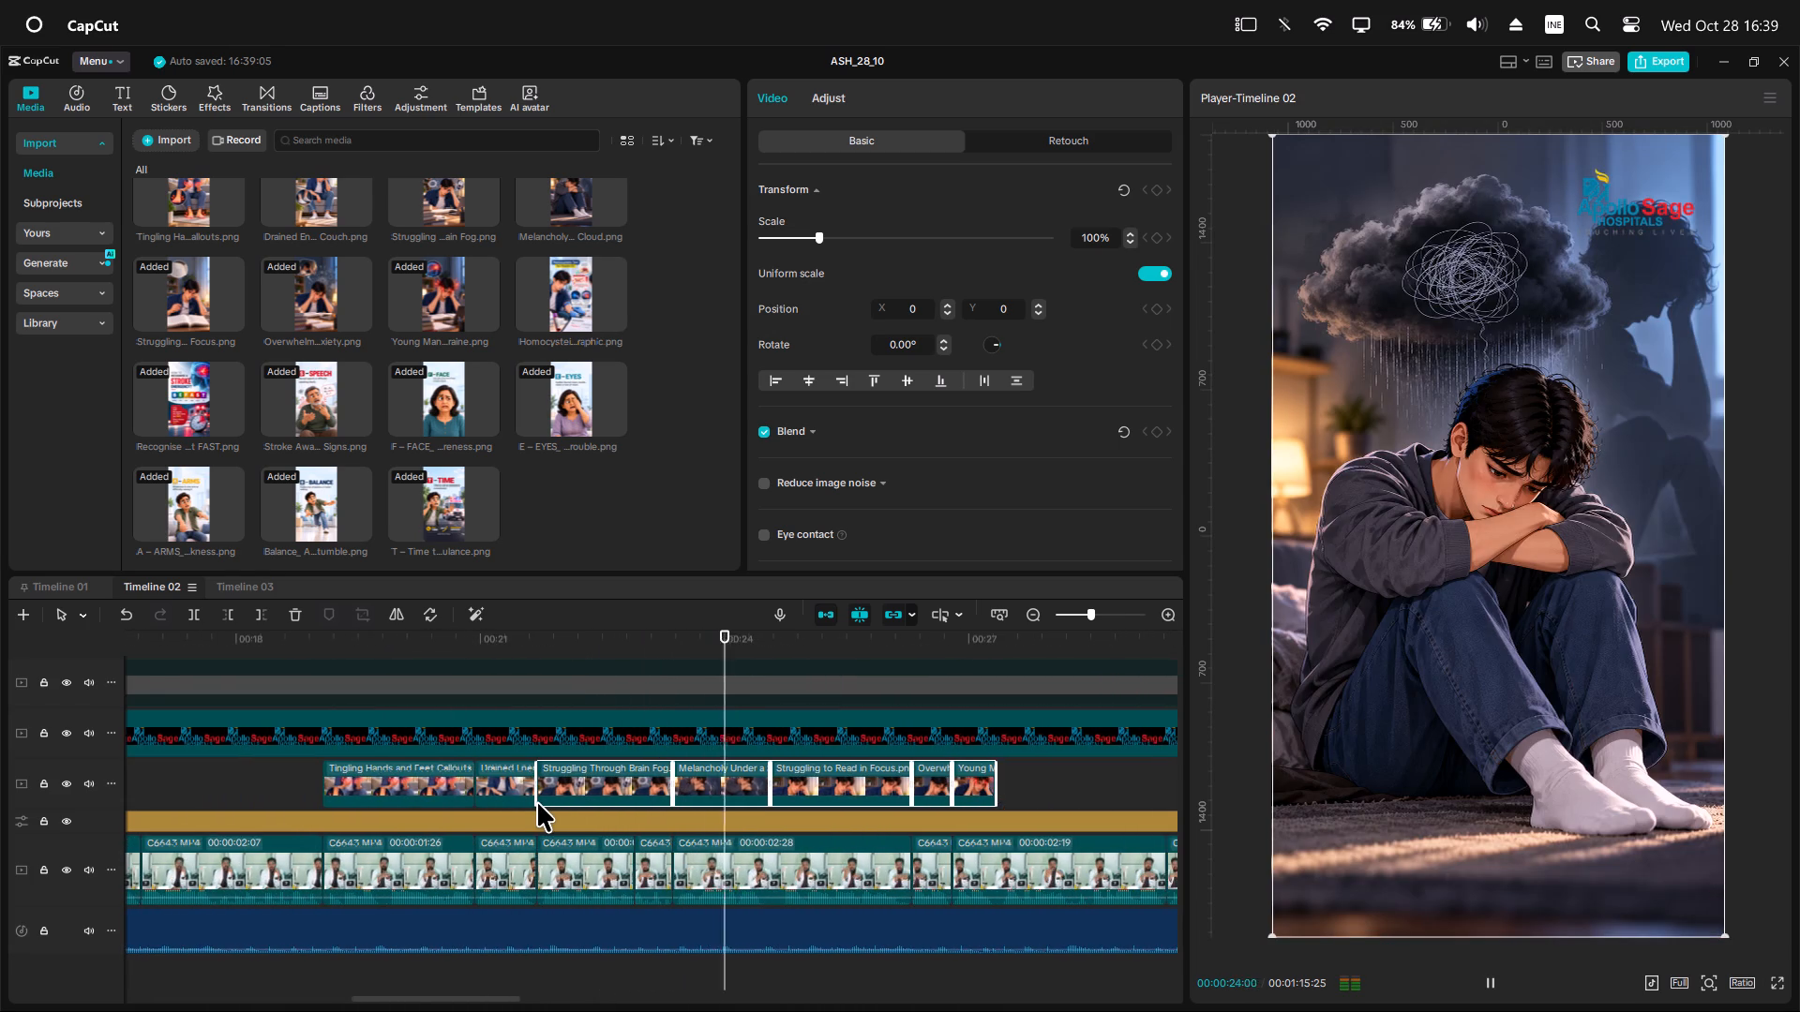
pyautogui.keyDown('alt'); pyautogui.scroll(-8, 537, 802); pyautogui.keyUp('alt')
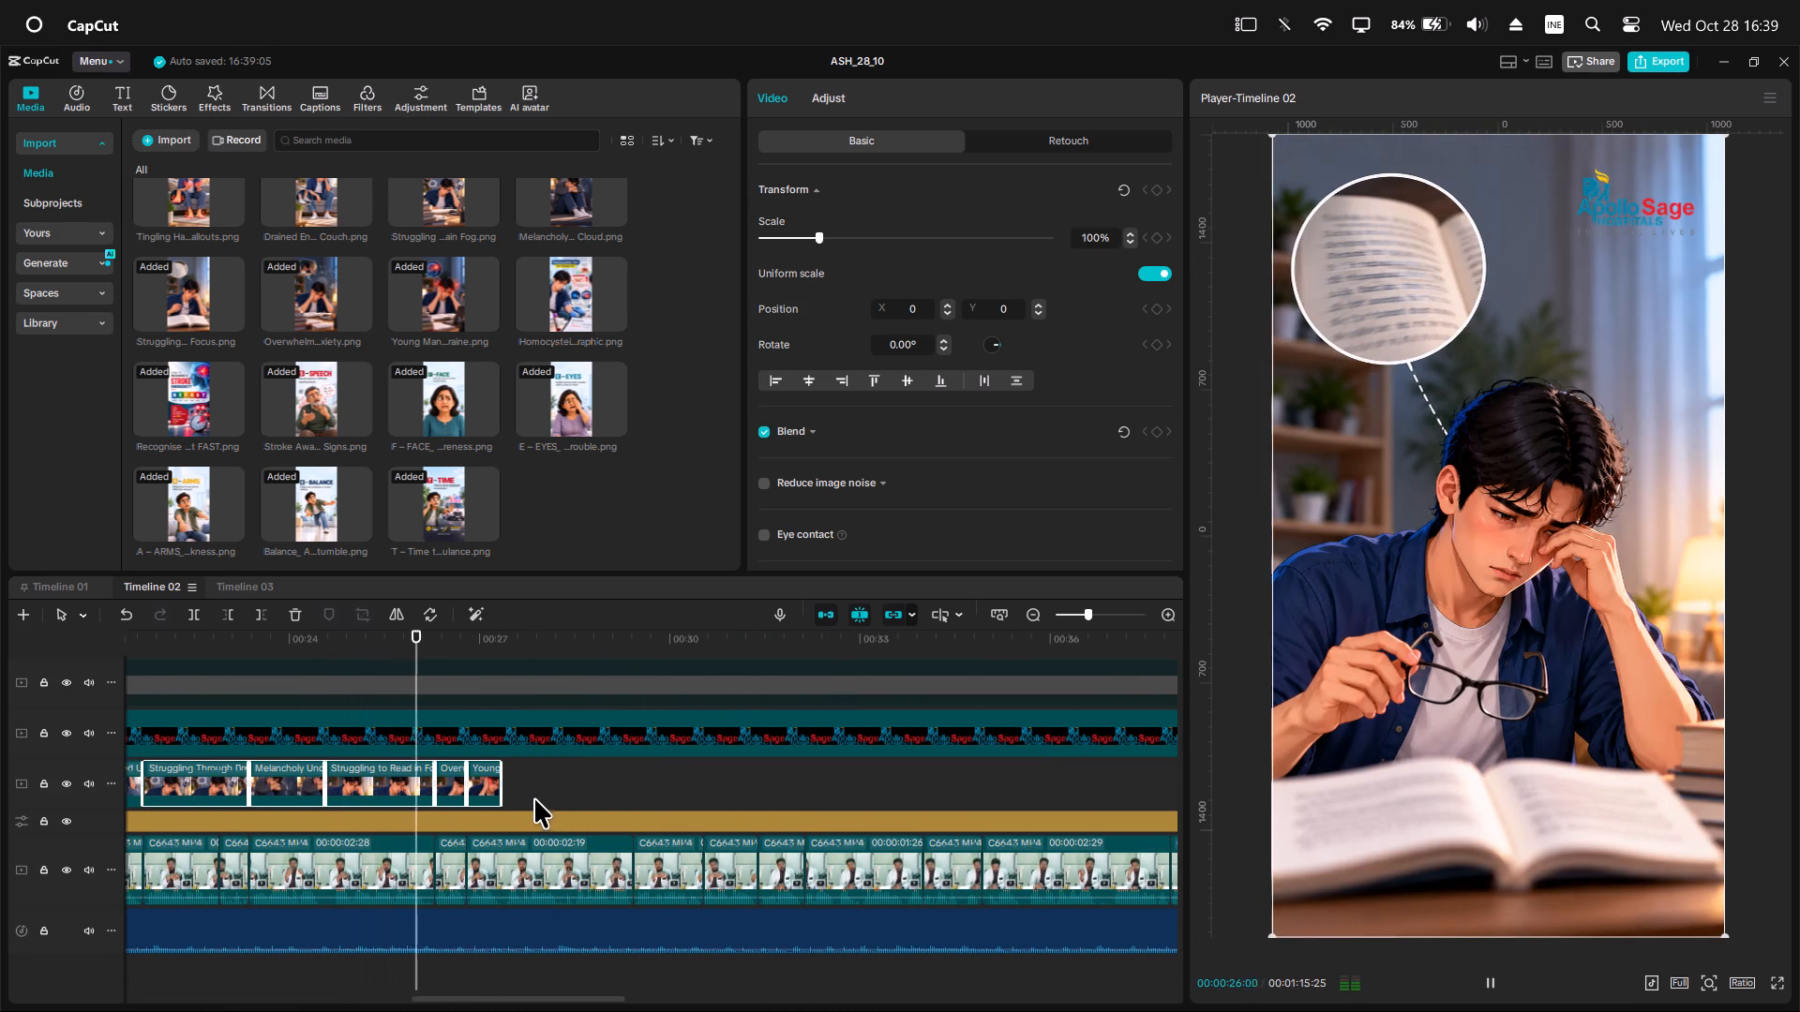
pyautogui.press('space')
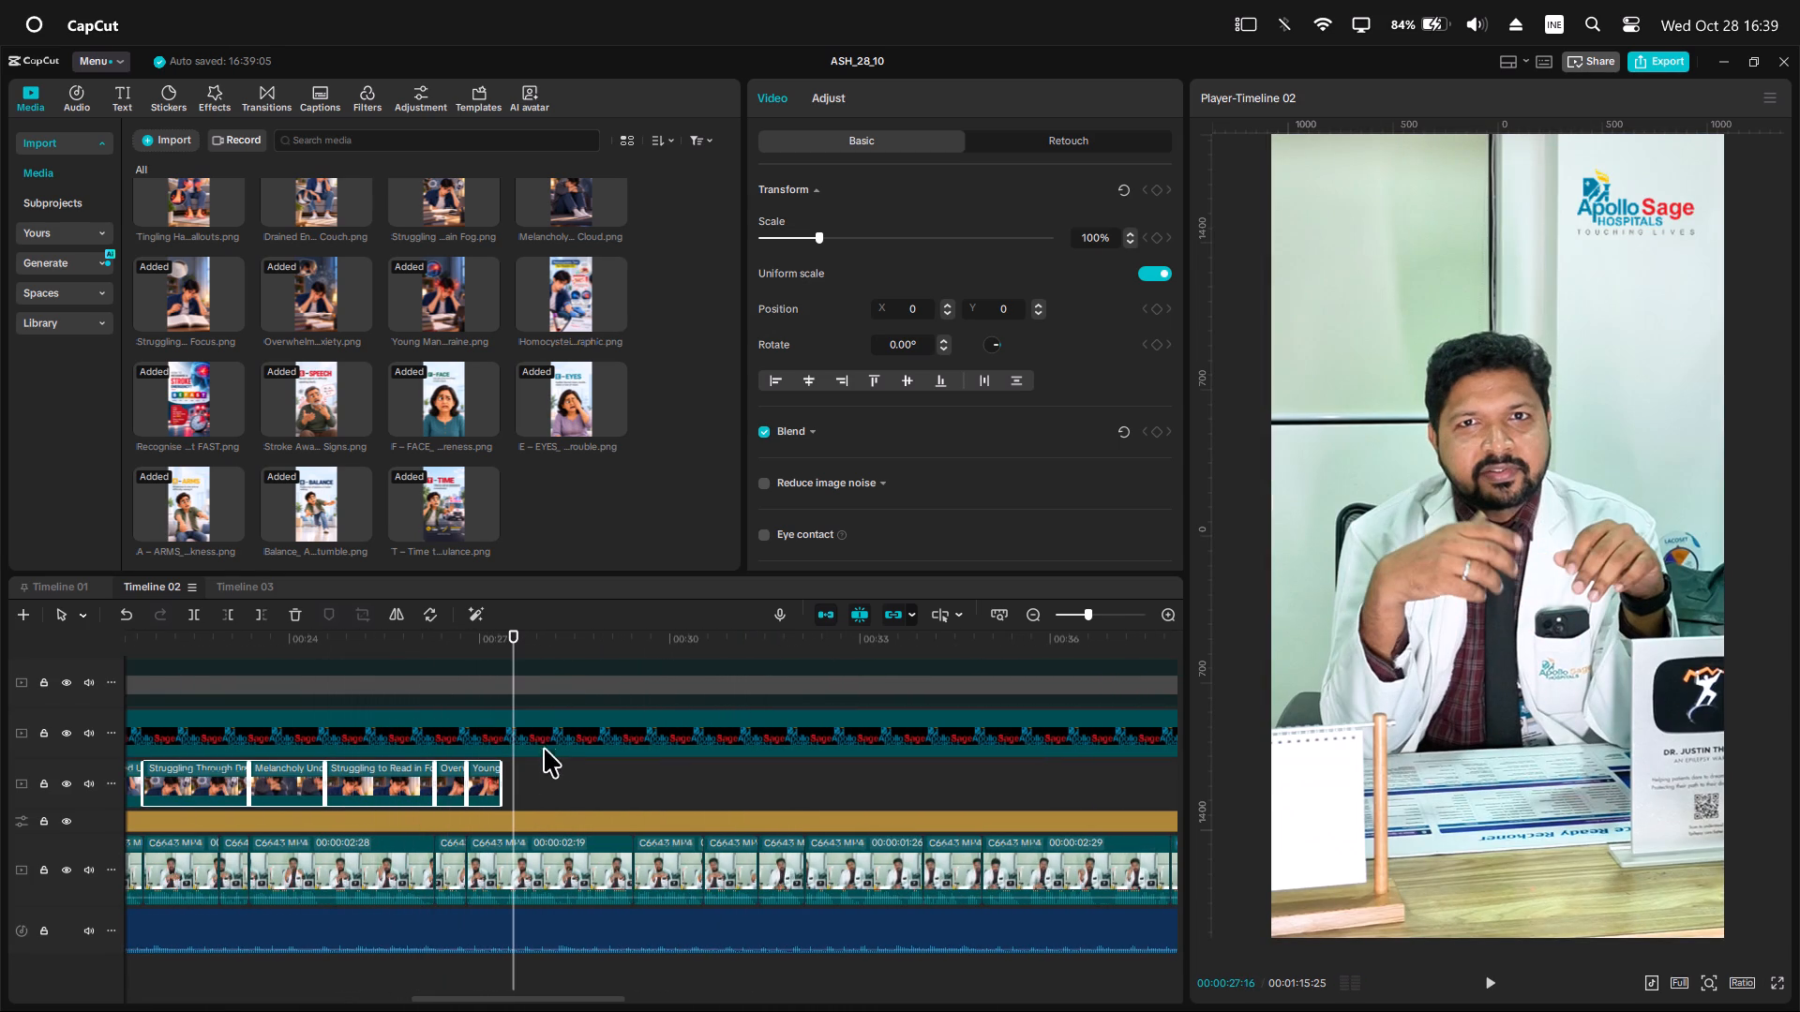
pyautogui.press('space')
pyautogui.press('space')
# Split the doctor clip at 00:00:27:10, where the last symptom image ends.
pyautogui.moveTo(524, 652); pyautogui.dragTo(519, 654)
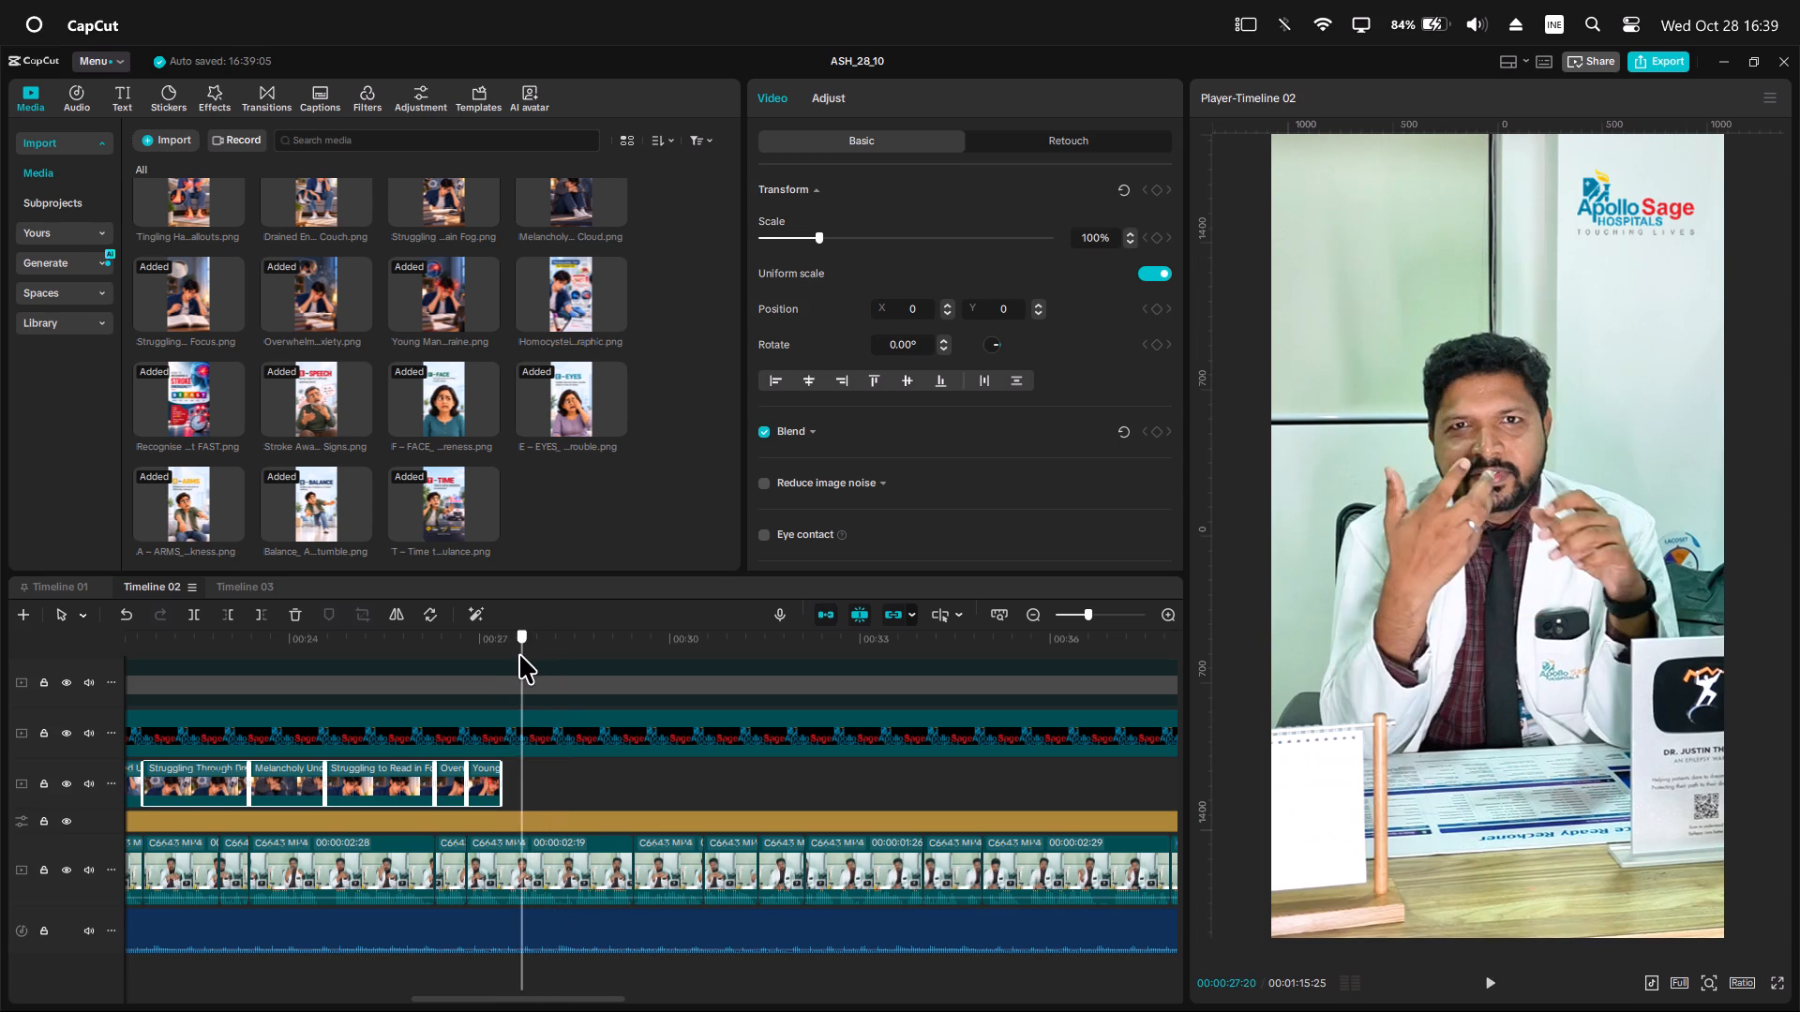
pyautogui.moveTo(519, 654); pyautogui.dragTo(506, 666)
pyautogui.click(515, 859)
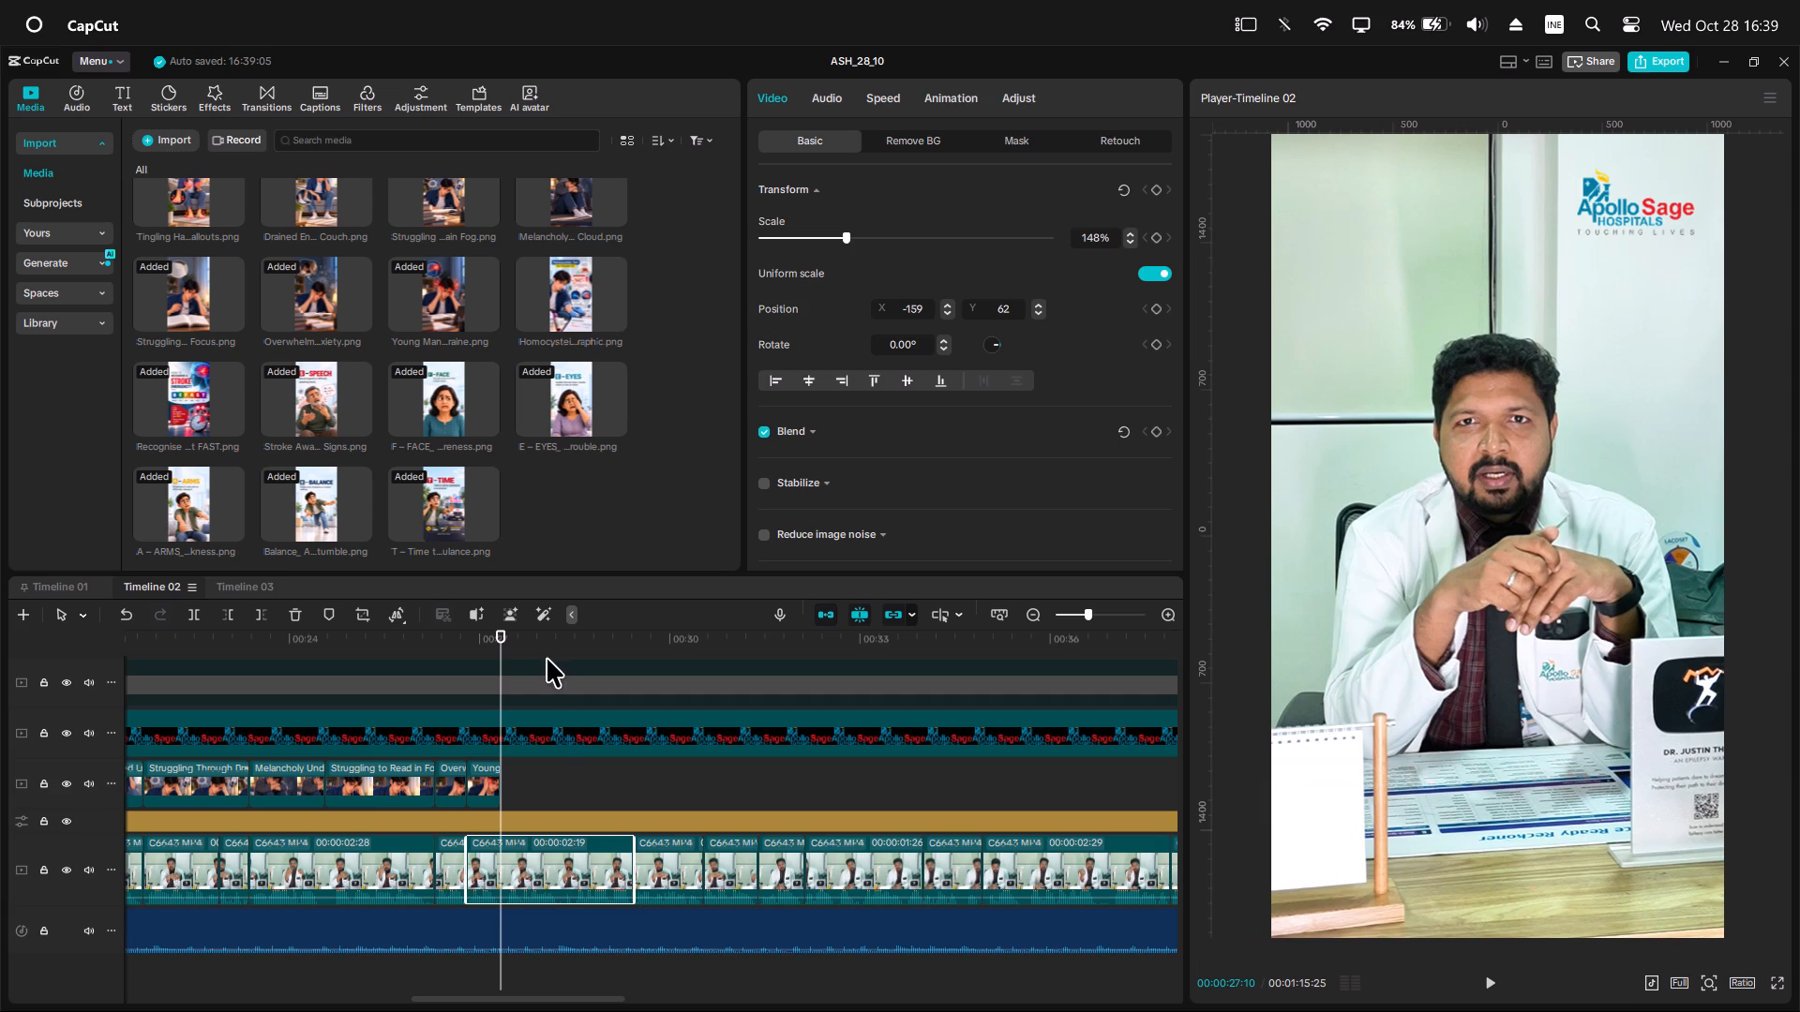
pyautogui.click(485, 634)
pyautogui.moveTo(485, 634); pyautogui.dragTo(505, 666)
pyautogui.click(548, 882)
pyautogui.press('c')
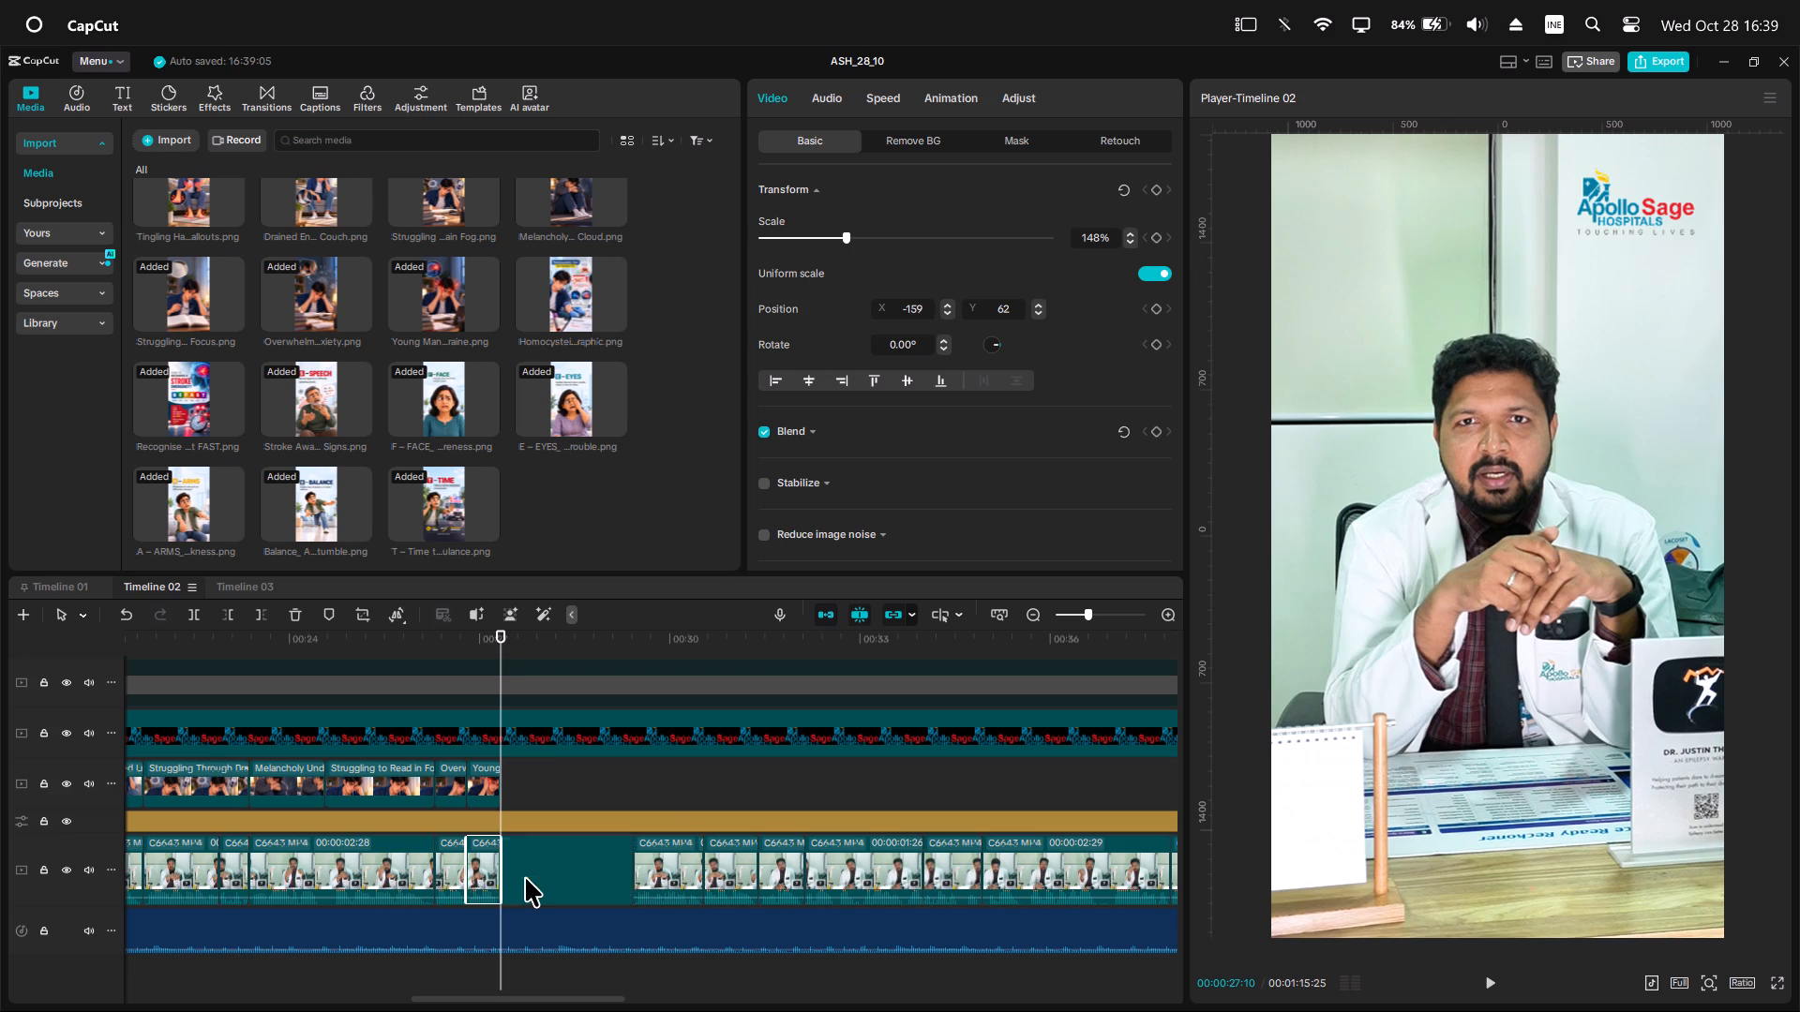
# Cut the doctor footage between 00:00:27:10 and 00:00:28:14 and close the gap.
pyautogui.press('space')
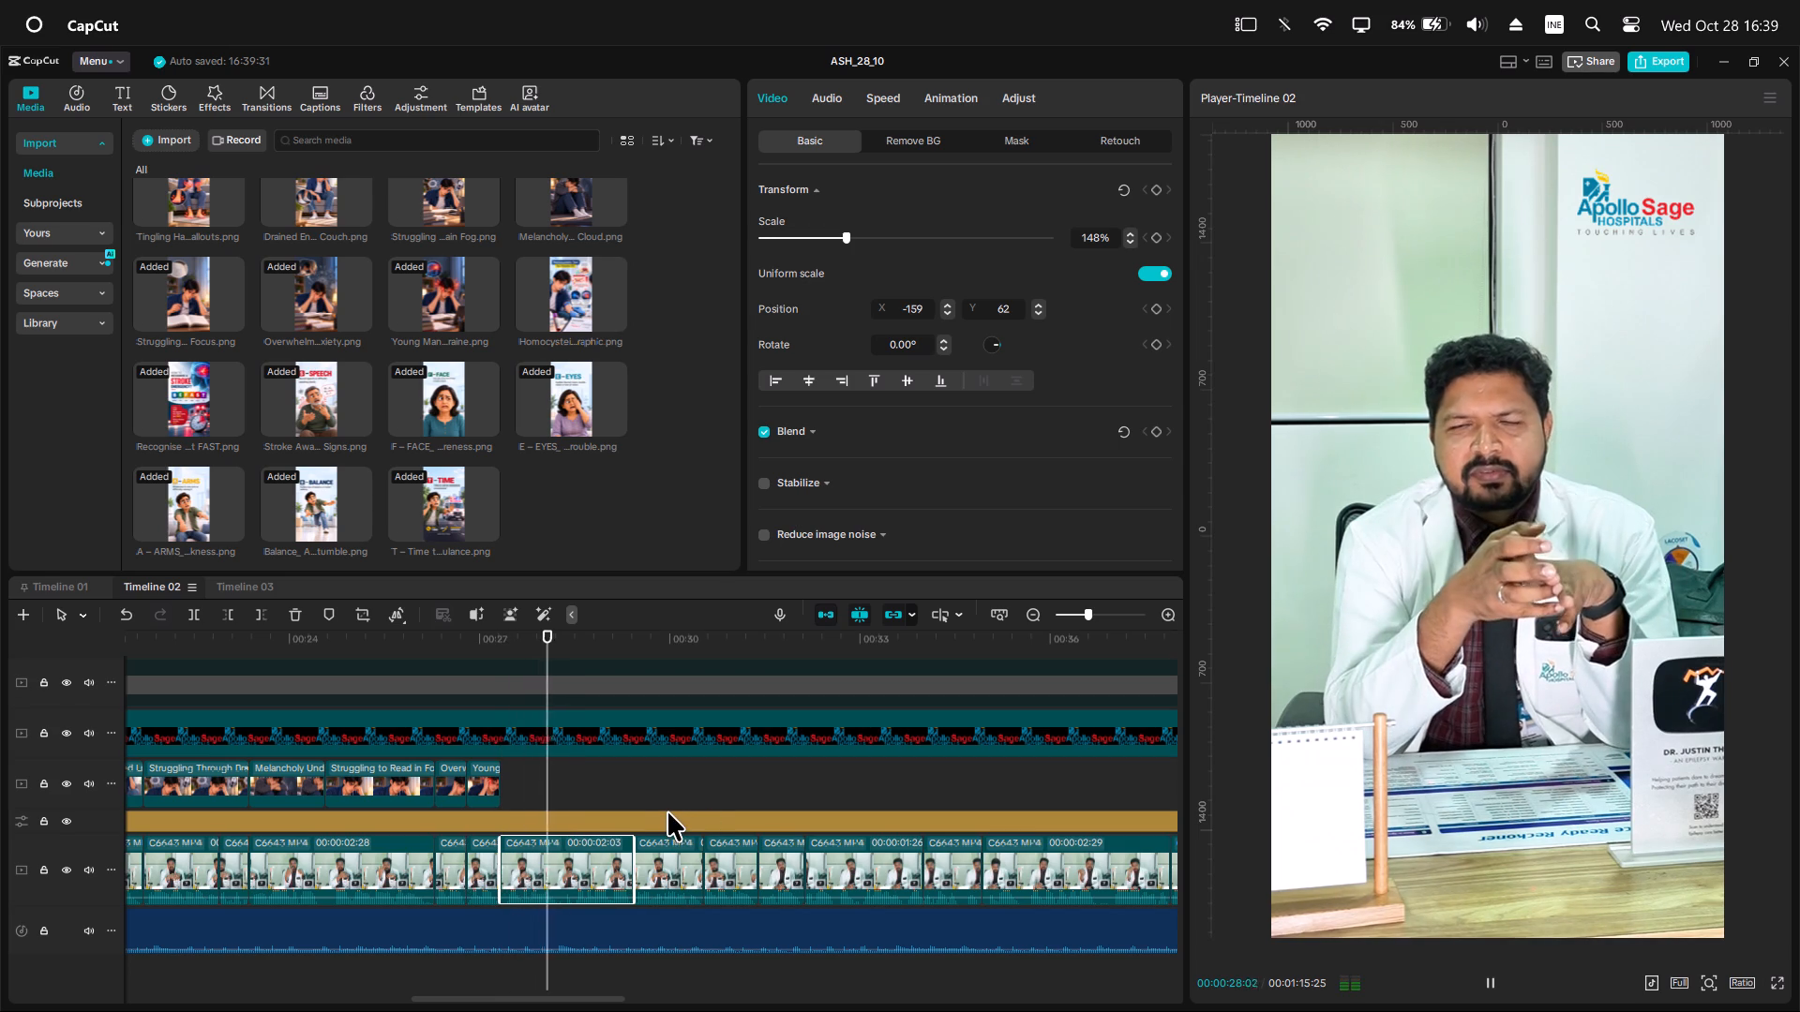
pyautogui.press('space')
pyautogui.moveTo(587, 647); pyautogui.dragTo(584, 648)
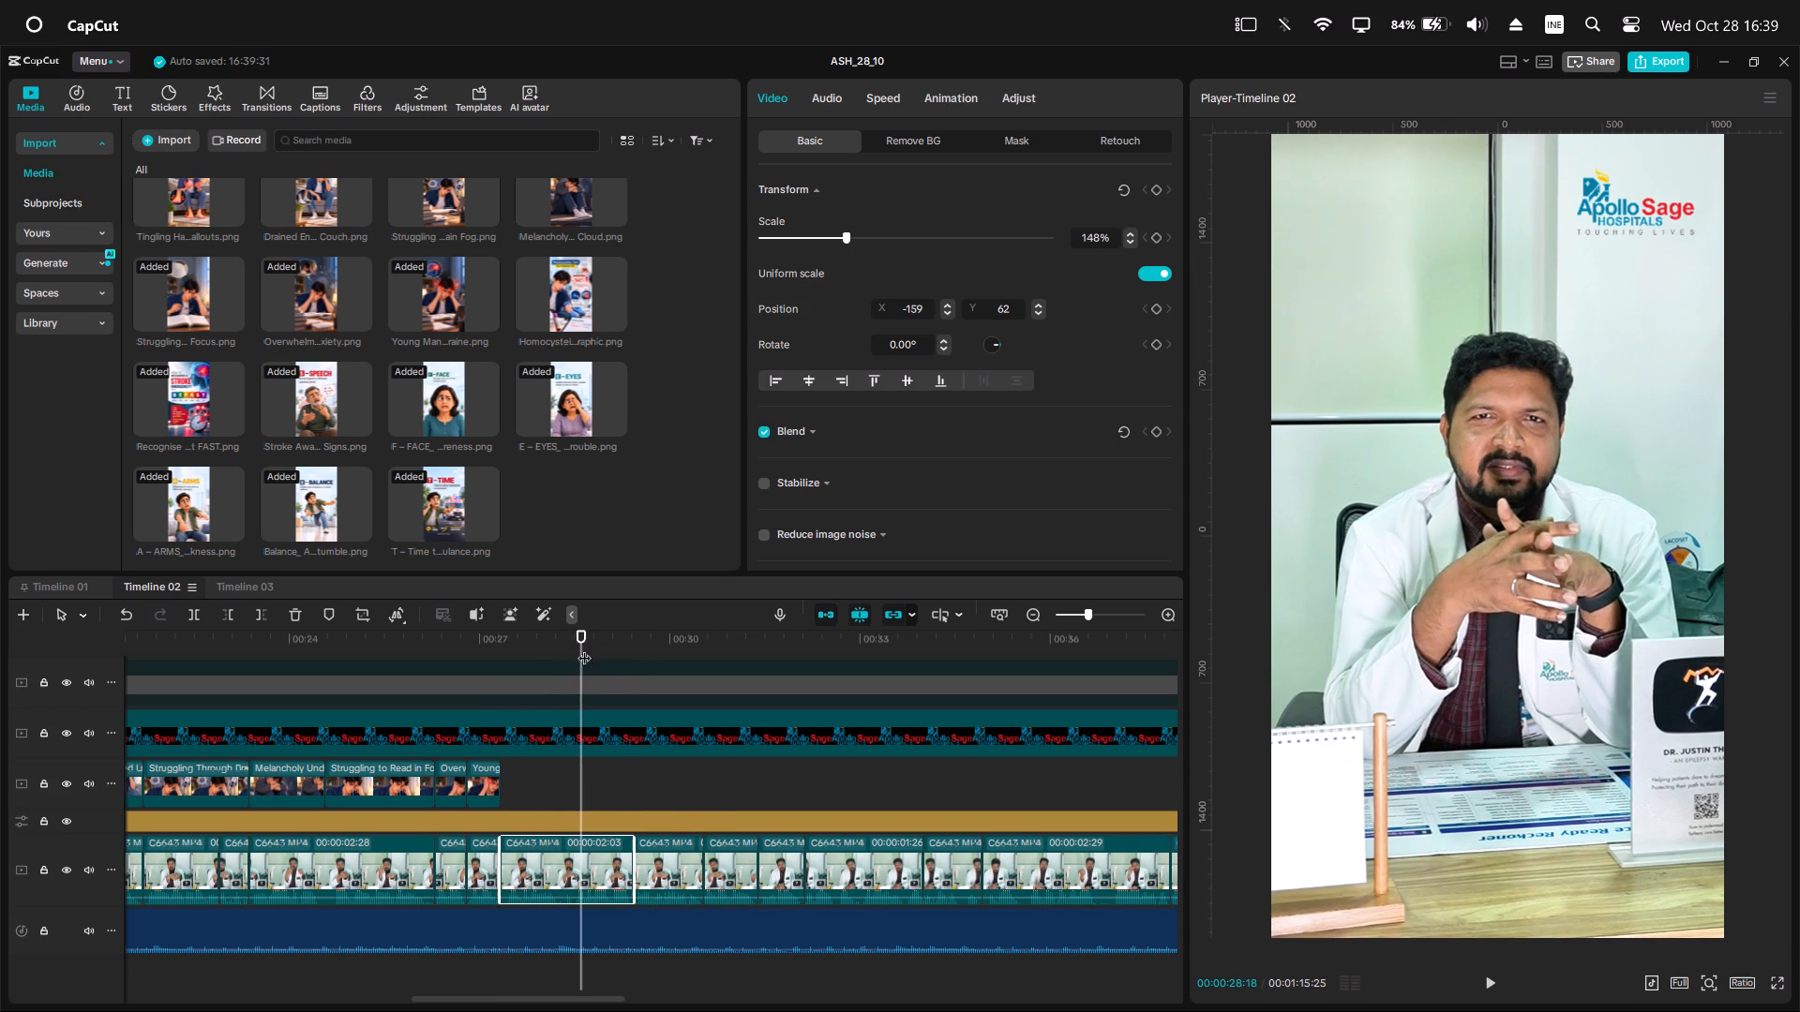
pyautogui.moveTo(584, 648); pyautogui.dragTo(572, 655)
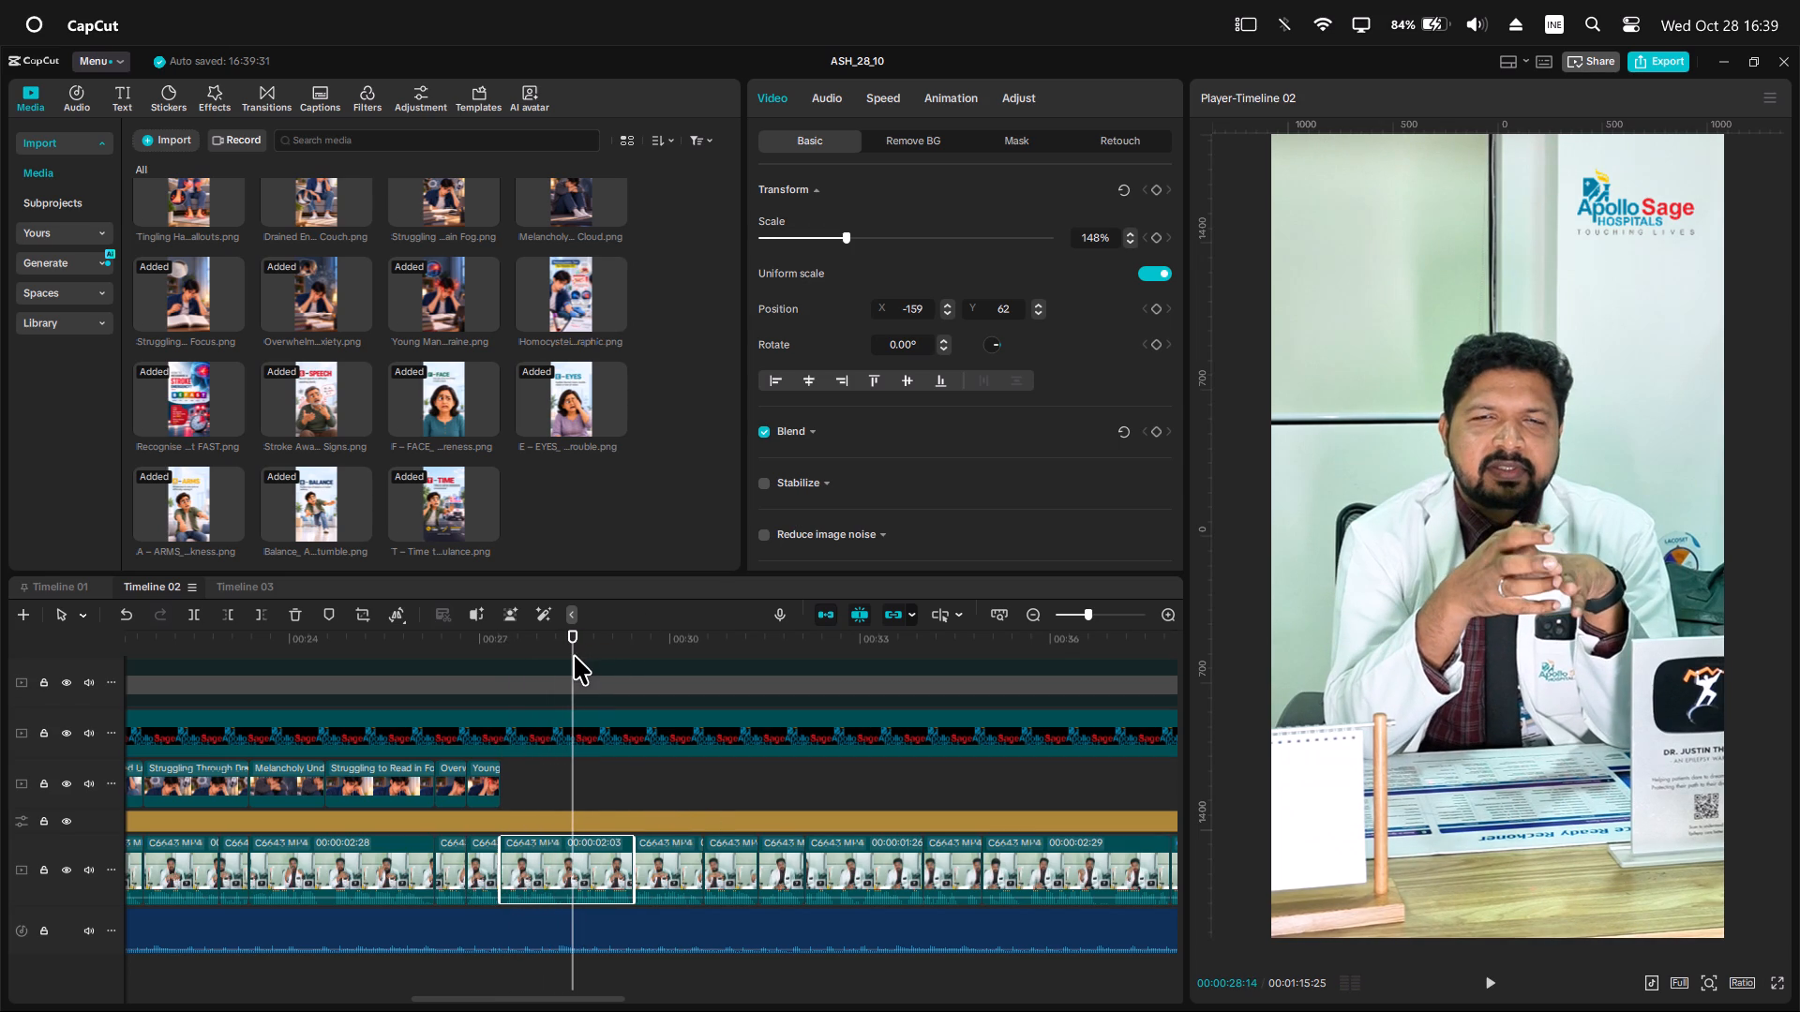
pyautogui.press('q')
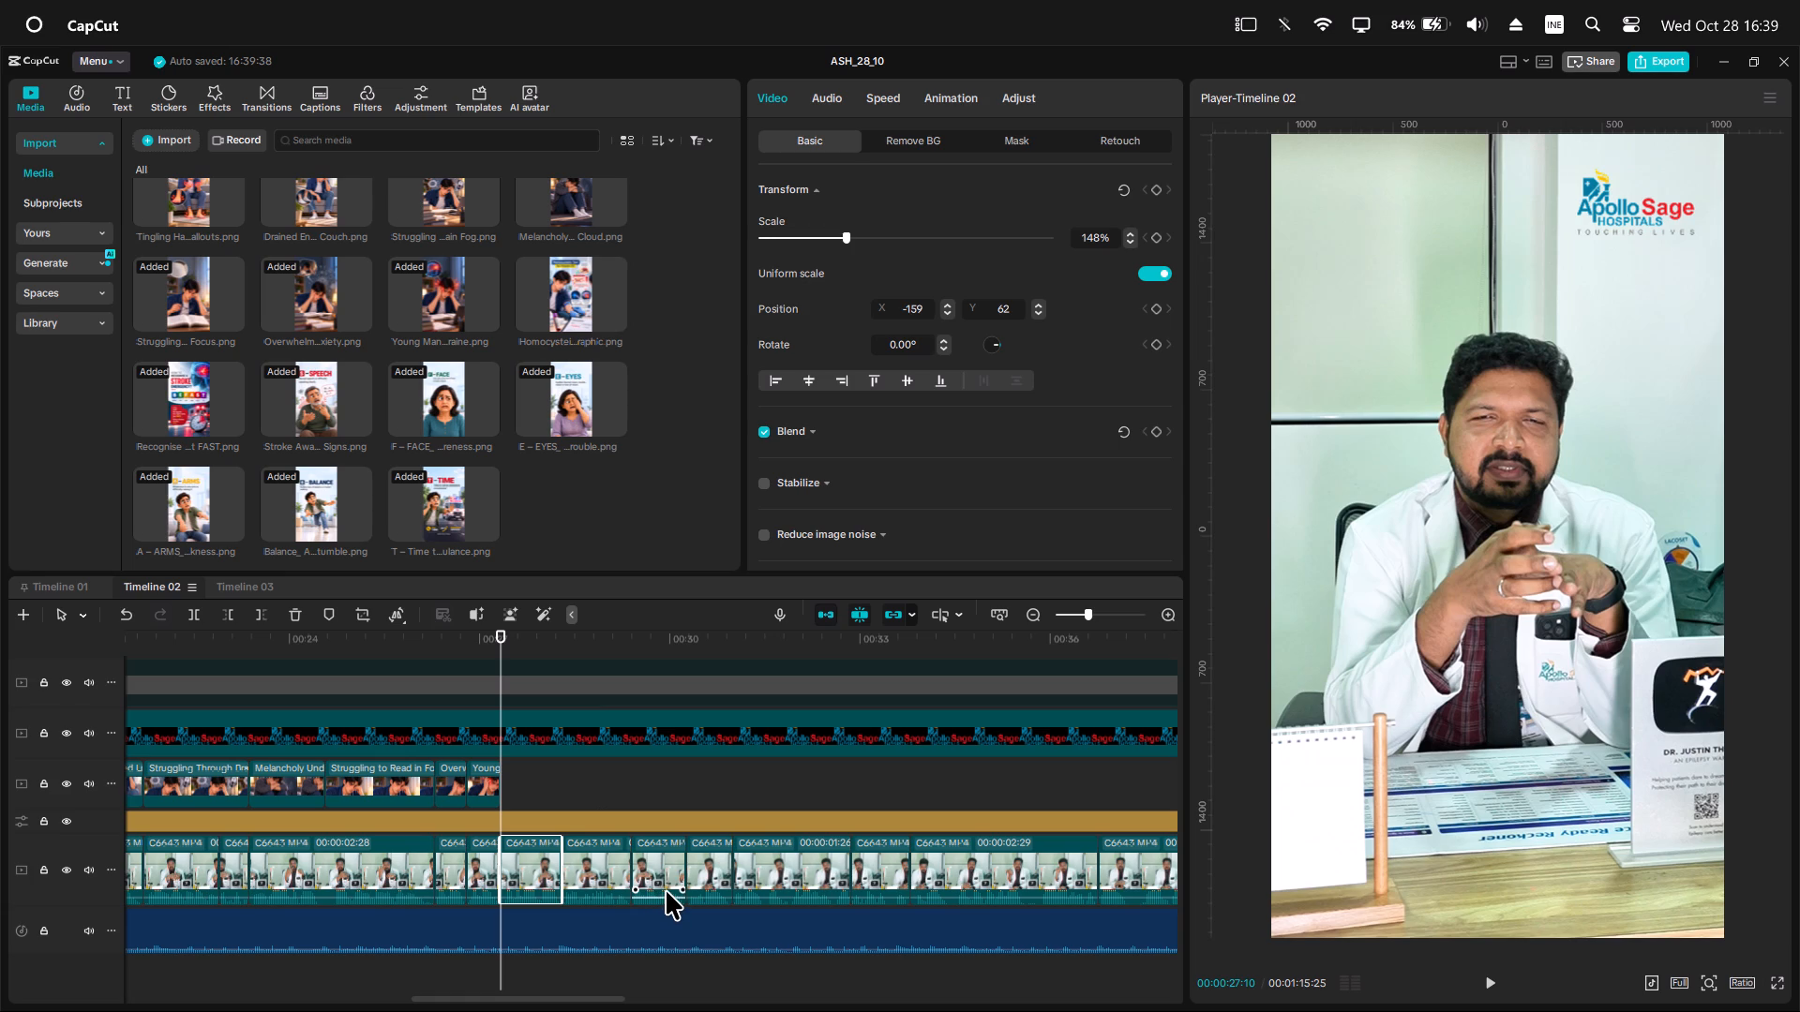
# Shorten and realign the background music so it starts at the timeline's beginning and ends with the closing clip.
pyautogui.keyDown('ctrl'); pyautogui.scroll(-14, 666, 888); pyautogui.keyUp('ctrl')
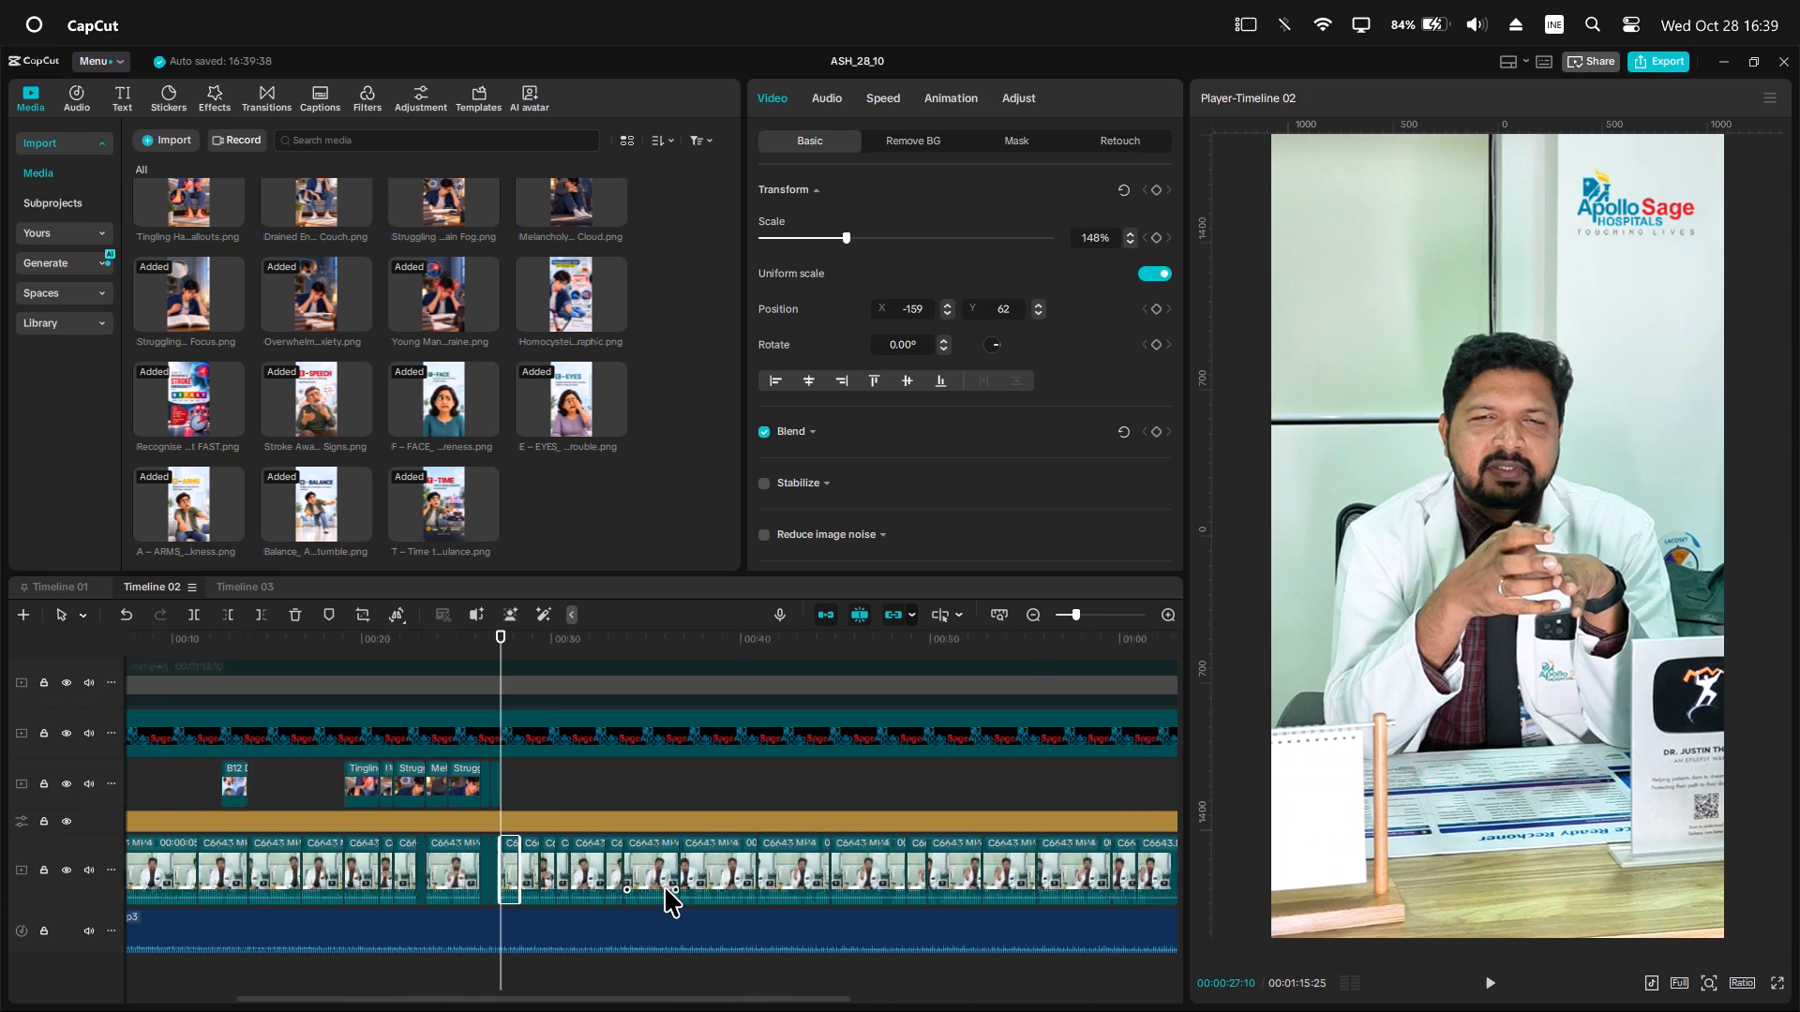
pyautogui.keyDown('ctrl'); pyautogui.scroll(-7, 665, 887); pyautogui.keyUp('ctrl')
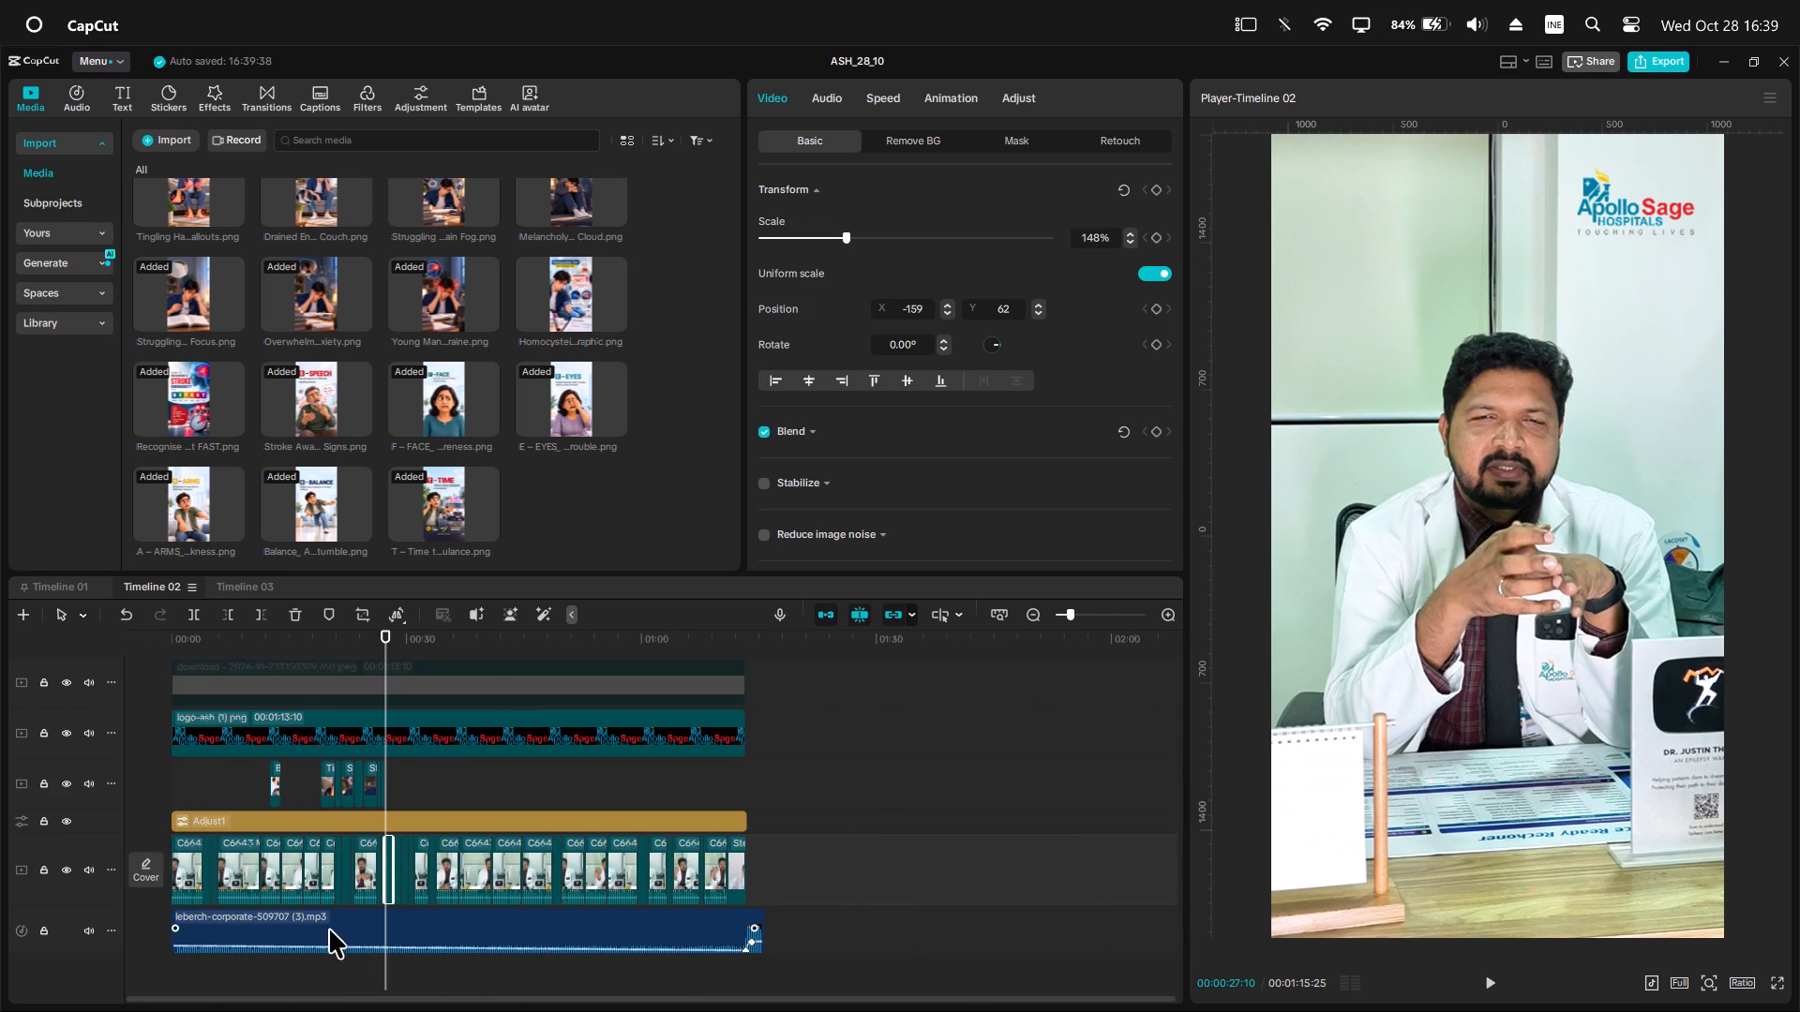
pyautogui.click(330, 922)
pyautogui.moveTo(173, 919); pyautogui.dragTo(194, 926)
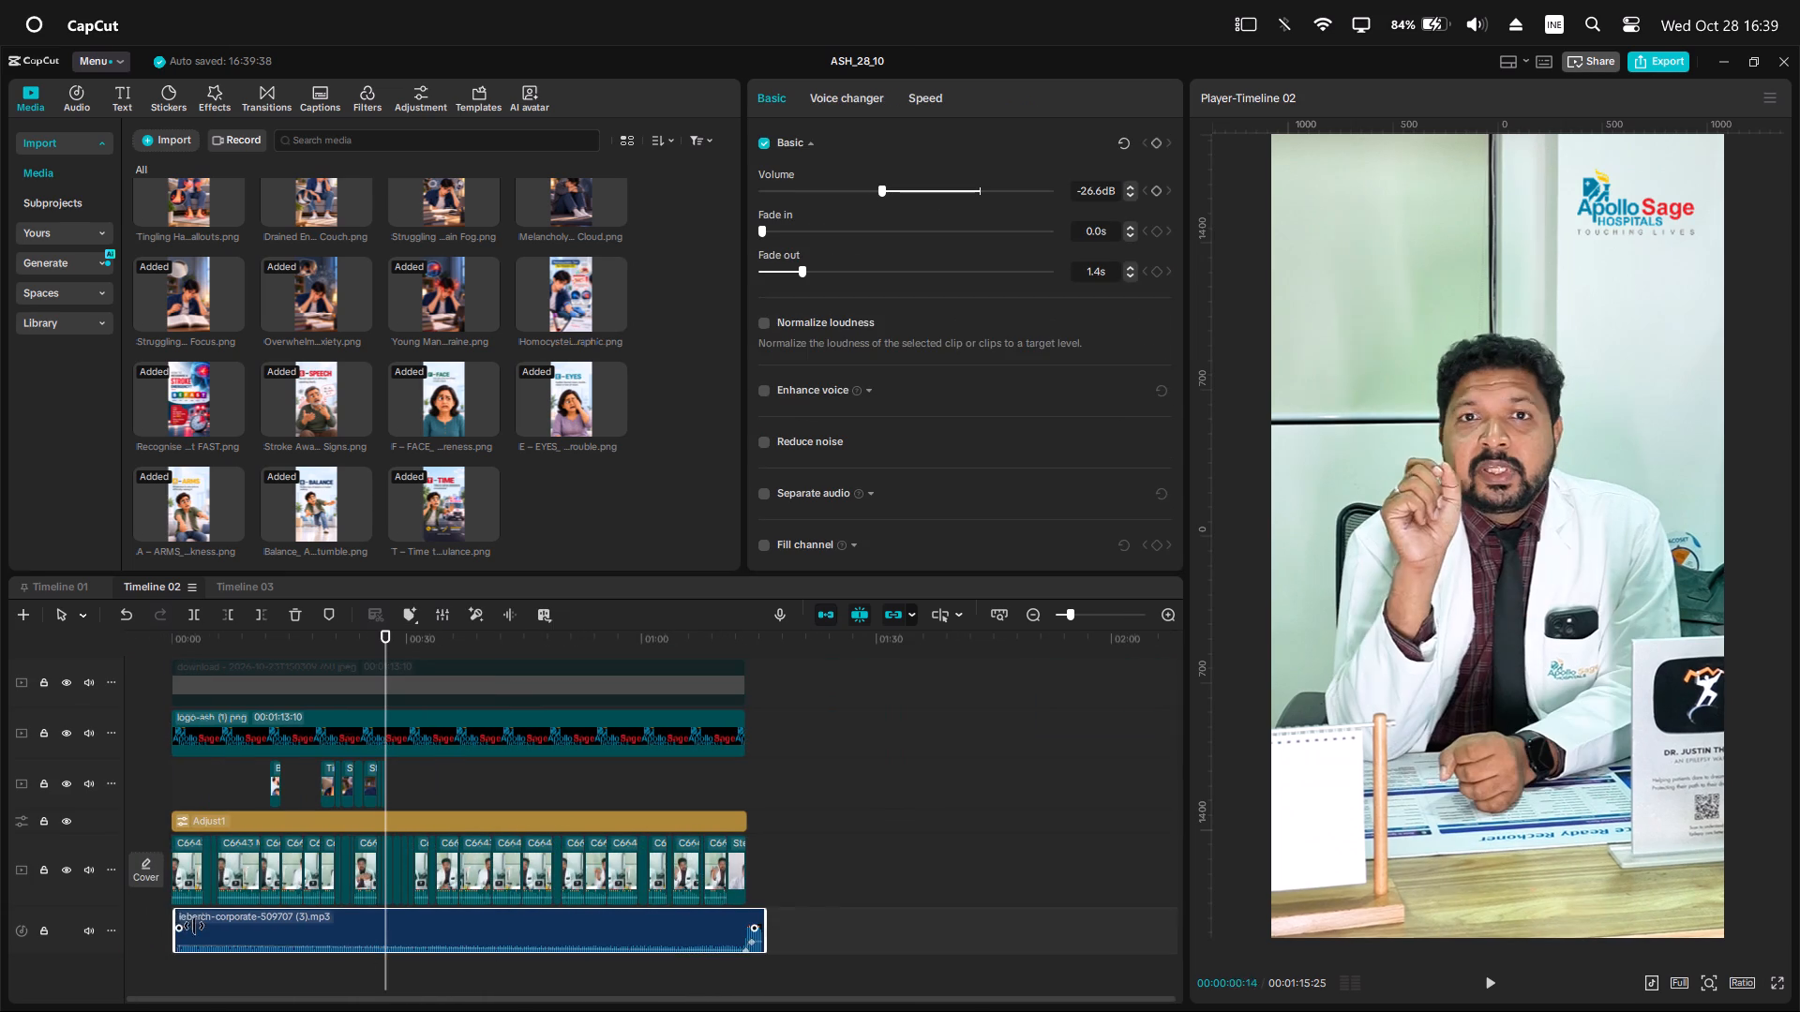
pyautogui.moveTo(194, 926); pyautogui.dragTo(226, 936)
pyautogui.moveTo(728, 923); pyautogui.dragTo(709, 922)
pyautogui.moveTo(206, 922); pyautogui.dragTo(66, 898)
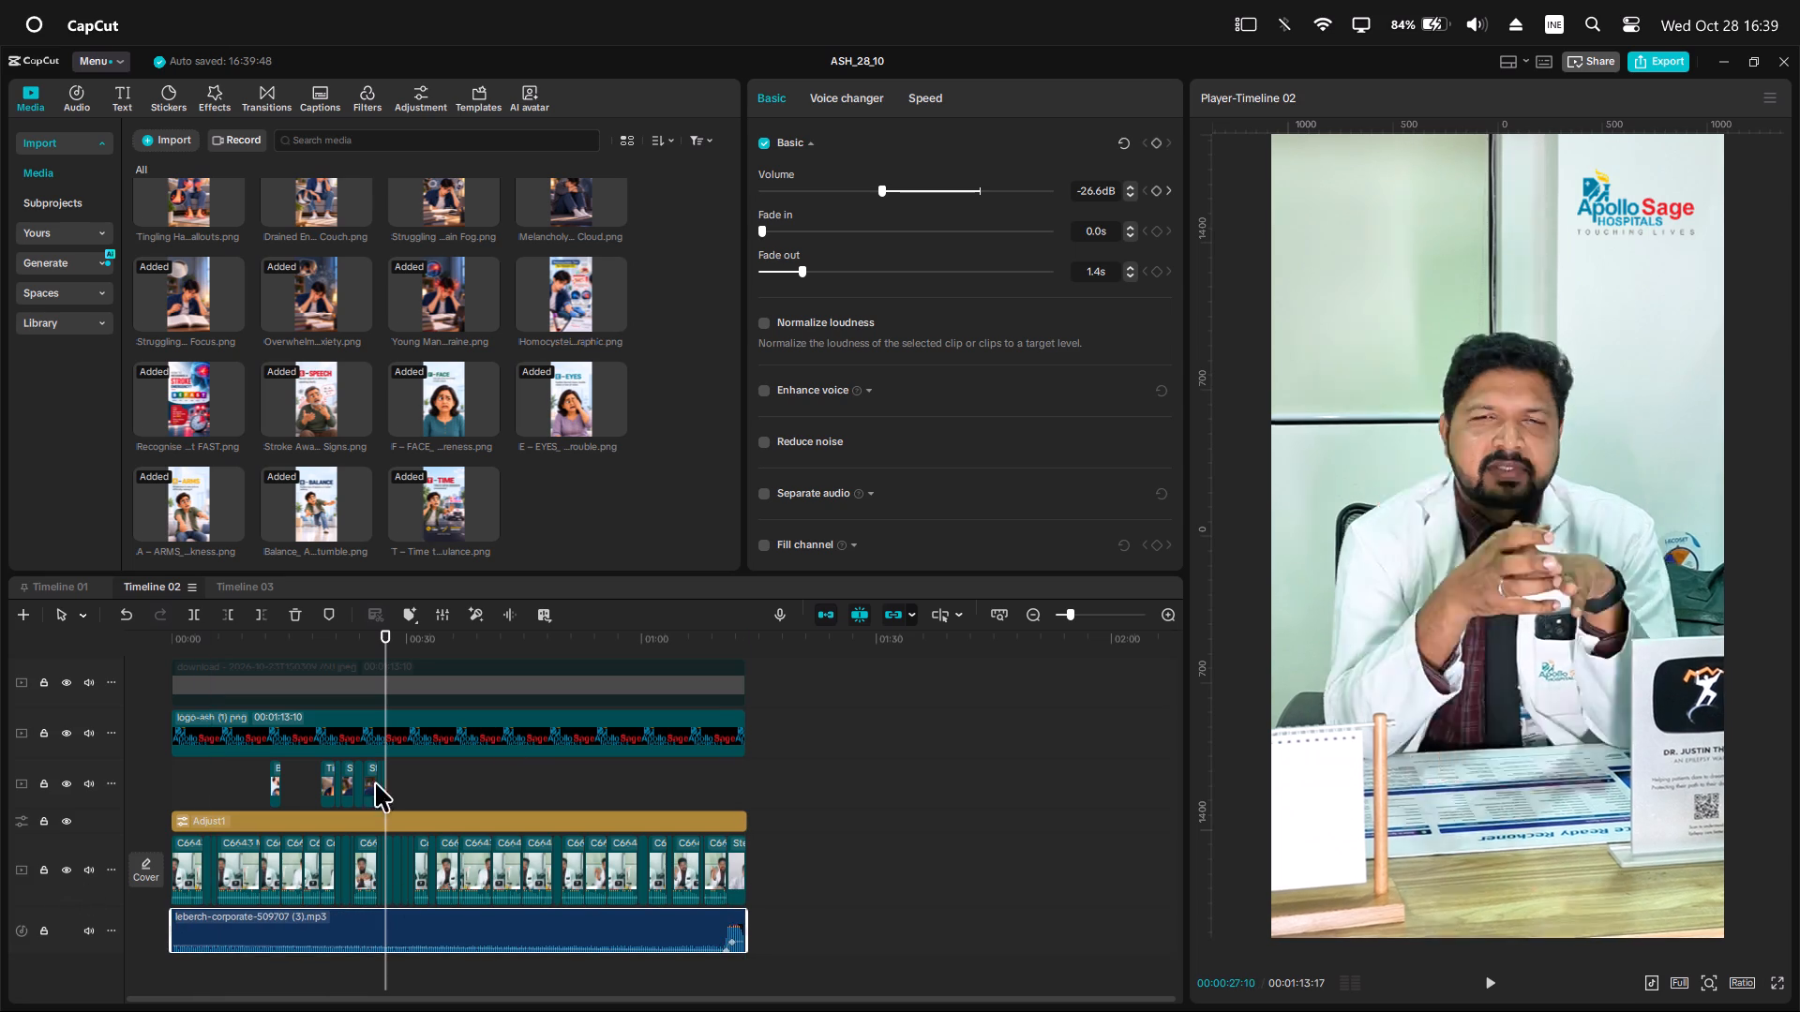
# Trim the ends of the download overlay, the logo and the adjustment layer to 00:01:10:28, where the closing clip begins.
pyautogui.click(733, 650)
pyautogui.scroll(4, 766, 779)
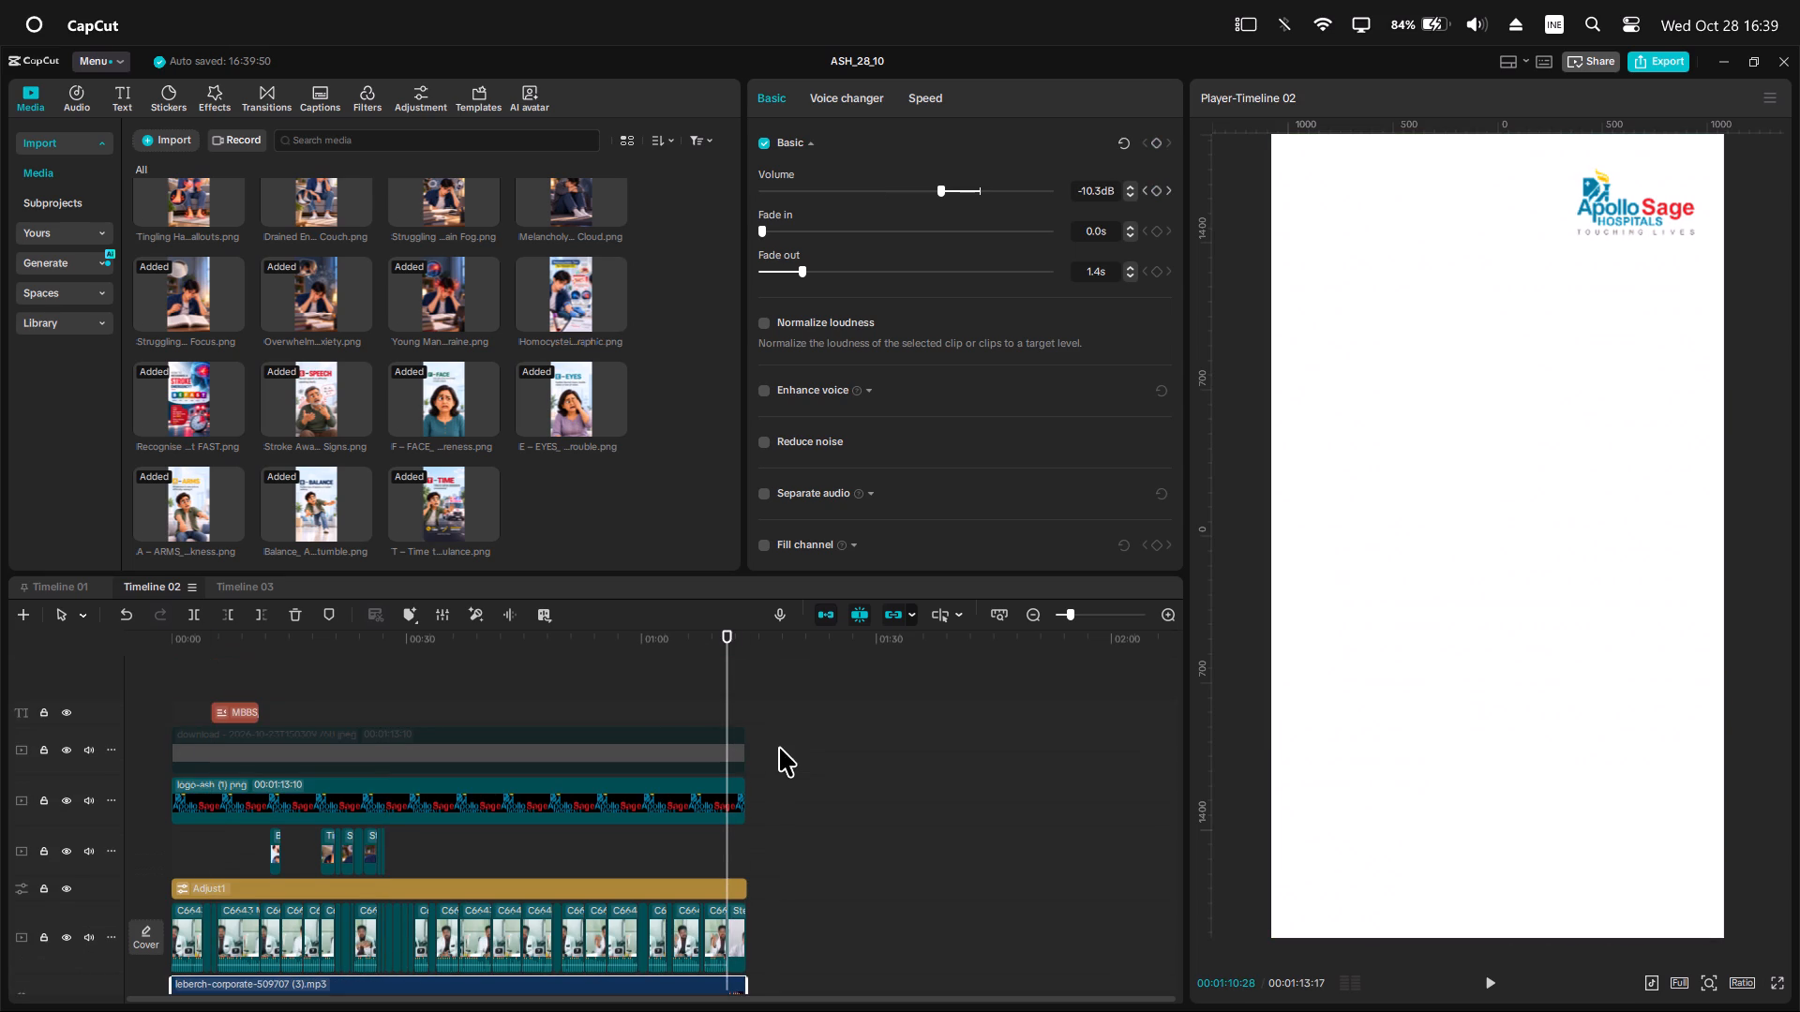
pyautogui.moveTo(777, 738); pyautogui.dragTo(735, 819)
pyautogui.press('w')
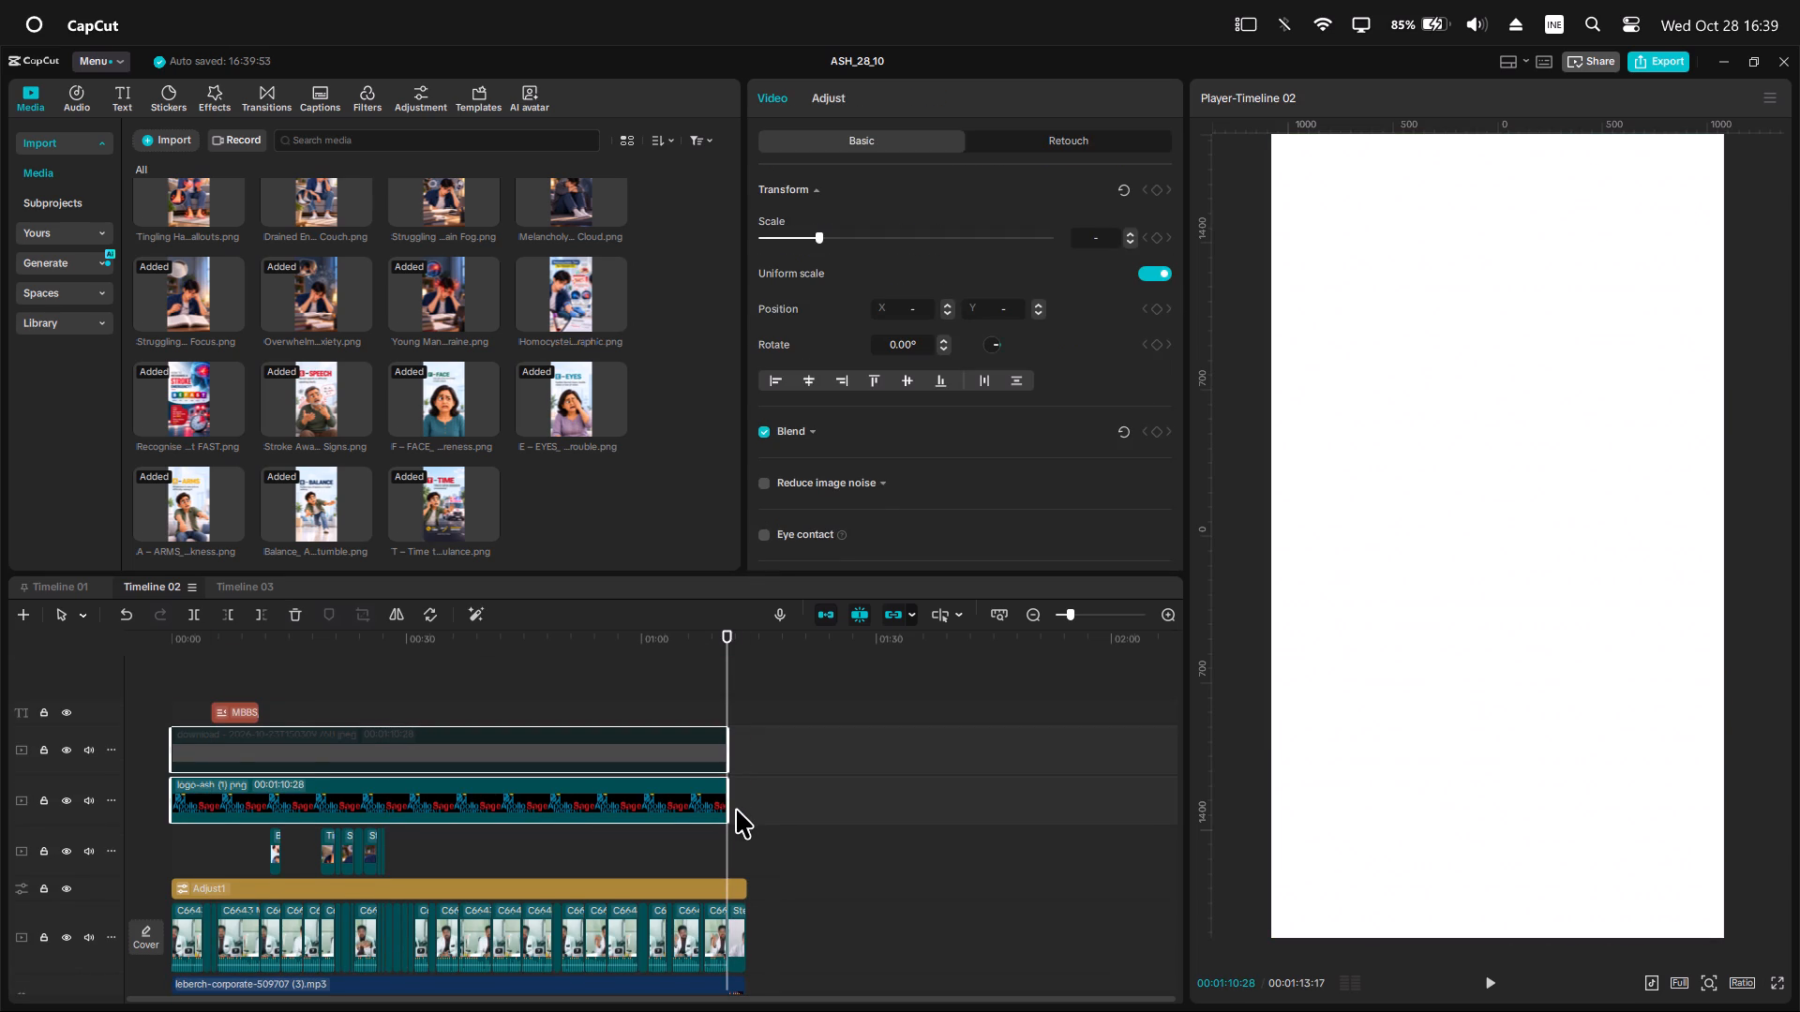
pyautogui.scroll(-3, 737, 817)
pyautogui.click(727, 825)
pyautogui.press('w')
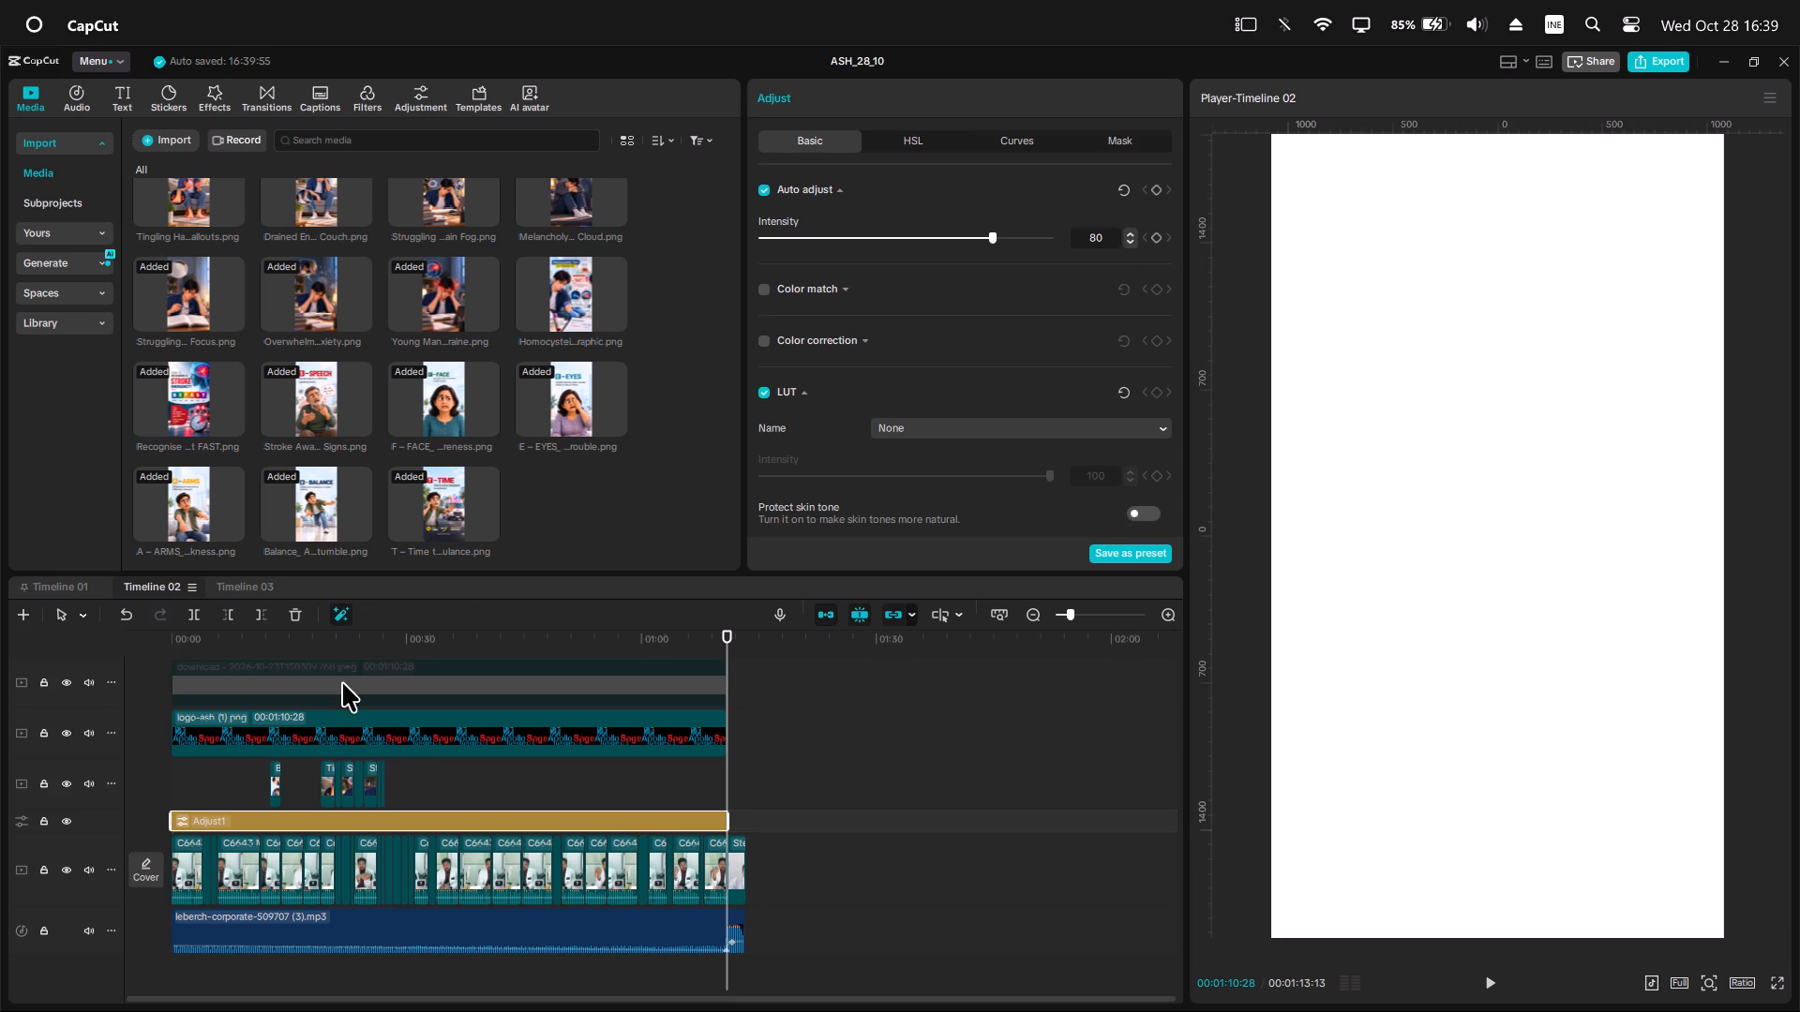
# Play back the B12 video from 00:00:26:24 to about 00:00:30:10 to review the doctor footage after the last symptom image.
pyautogui.doubleClick(381, 641)
pyautogui.keyDown('ctrl'); pyautogui.scroll(4, 448, 755); pyautogui.keyUp('ctrl')
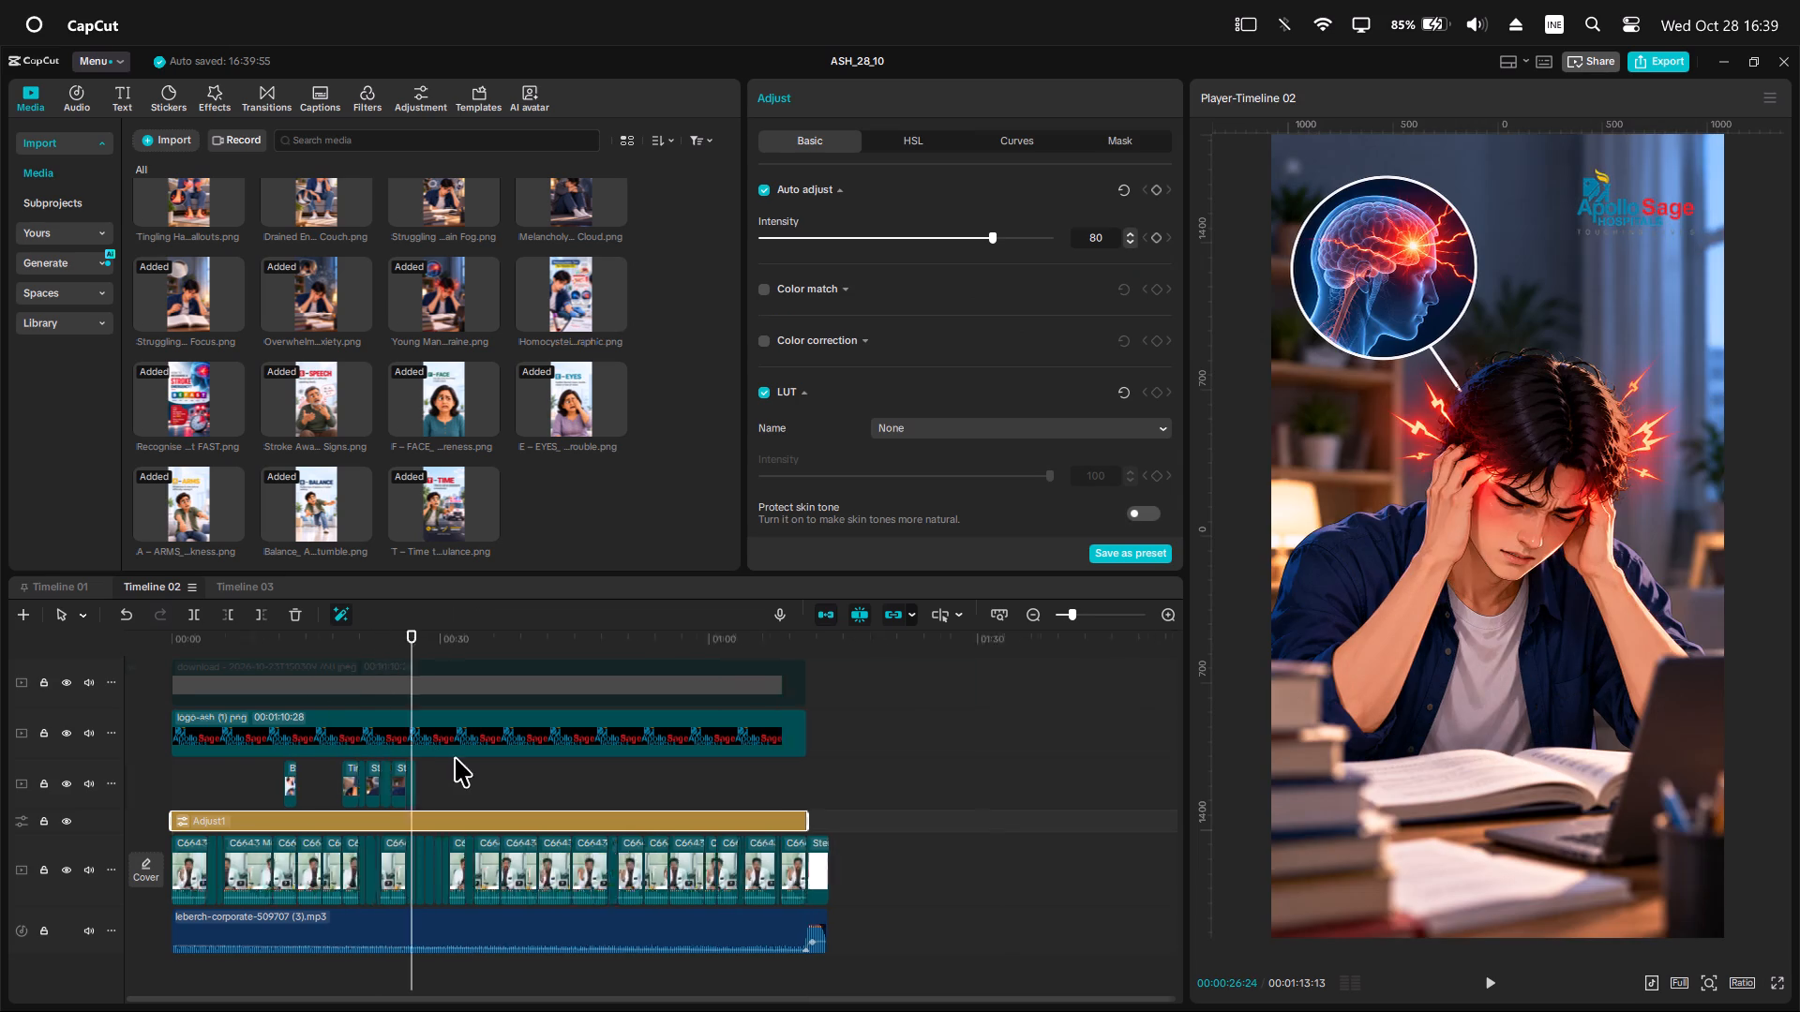
pyautogui.keyDown('ctrl'); pyautogui.scroll(5, 474, 753); pyautogui.keyUp('ctrl')
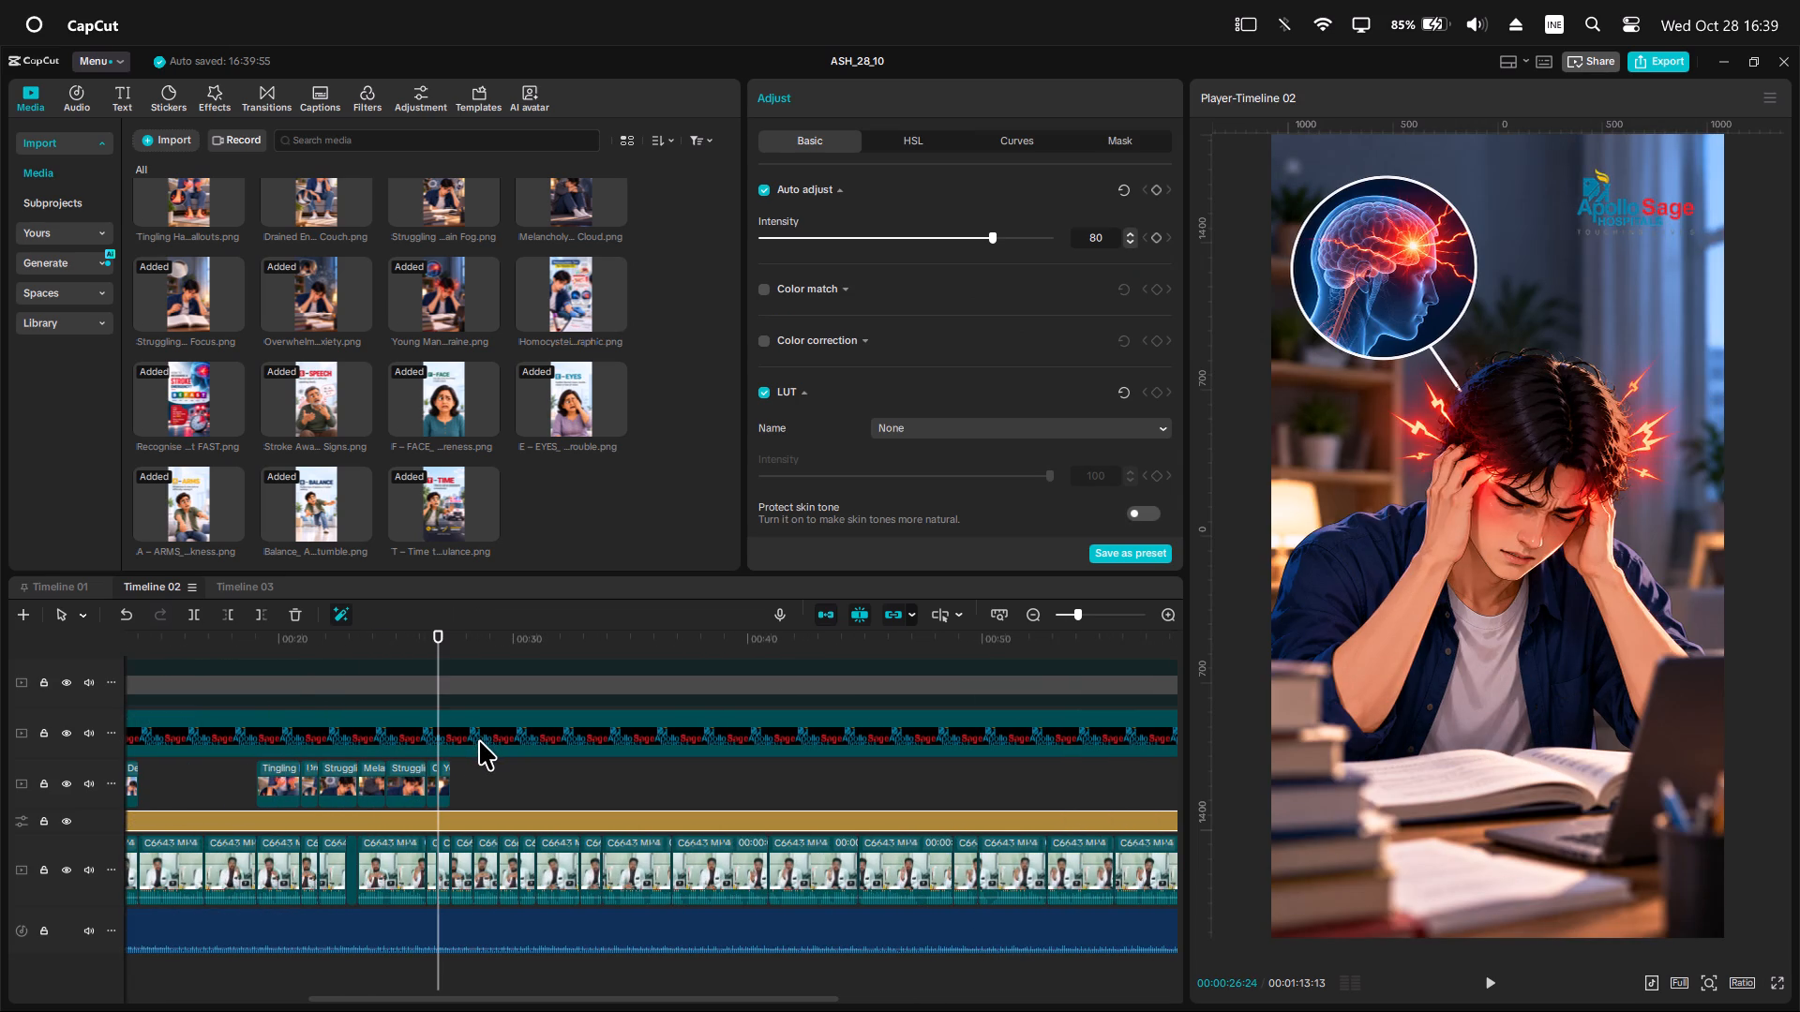
pyautogui.keyDown('ctrl'); pyautogui.scroll(3, 479, 740); pyautogui.keyUp('ctrl')
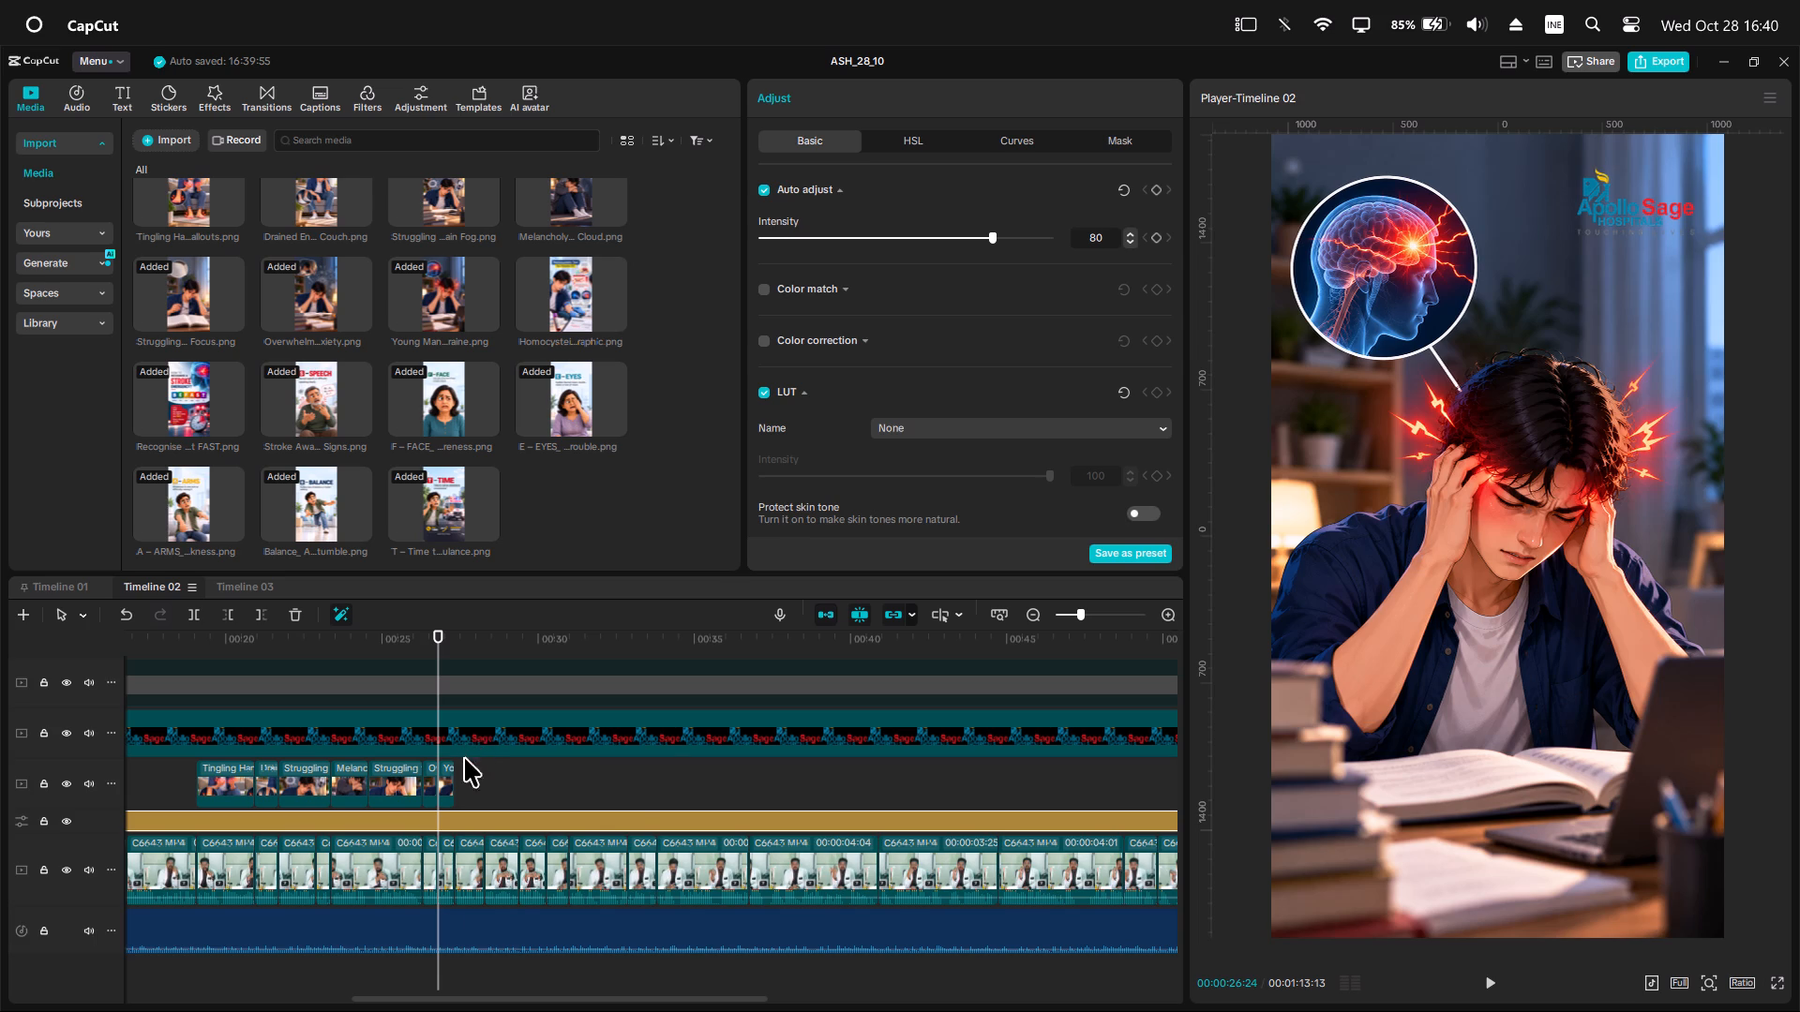
pyautogui.press('space')
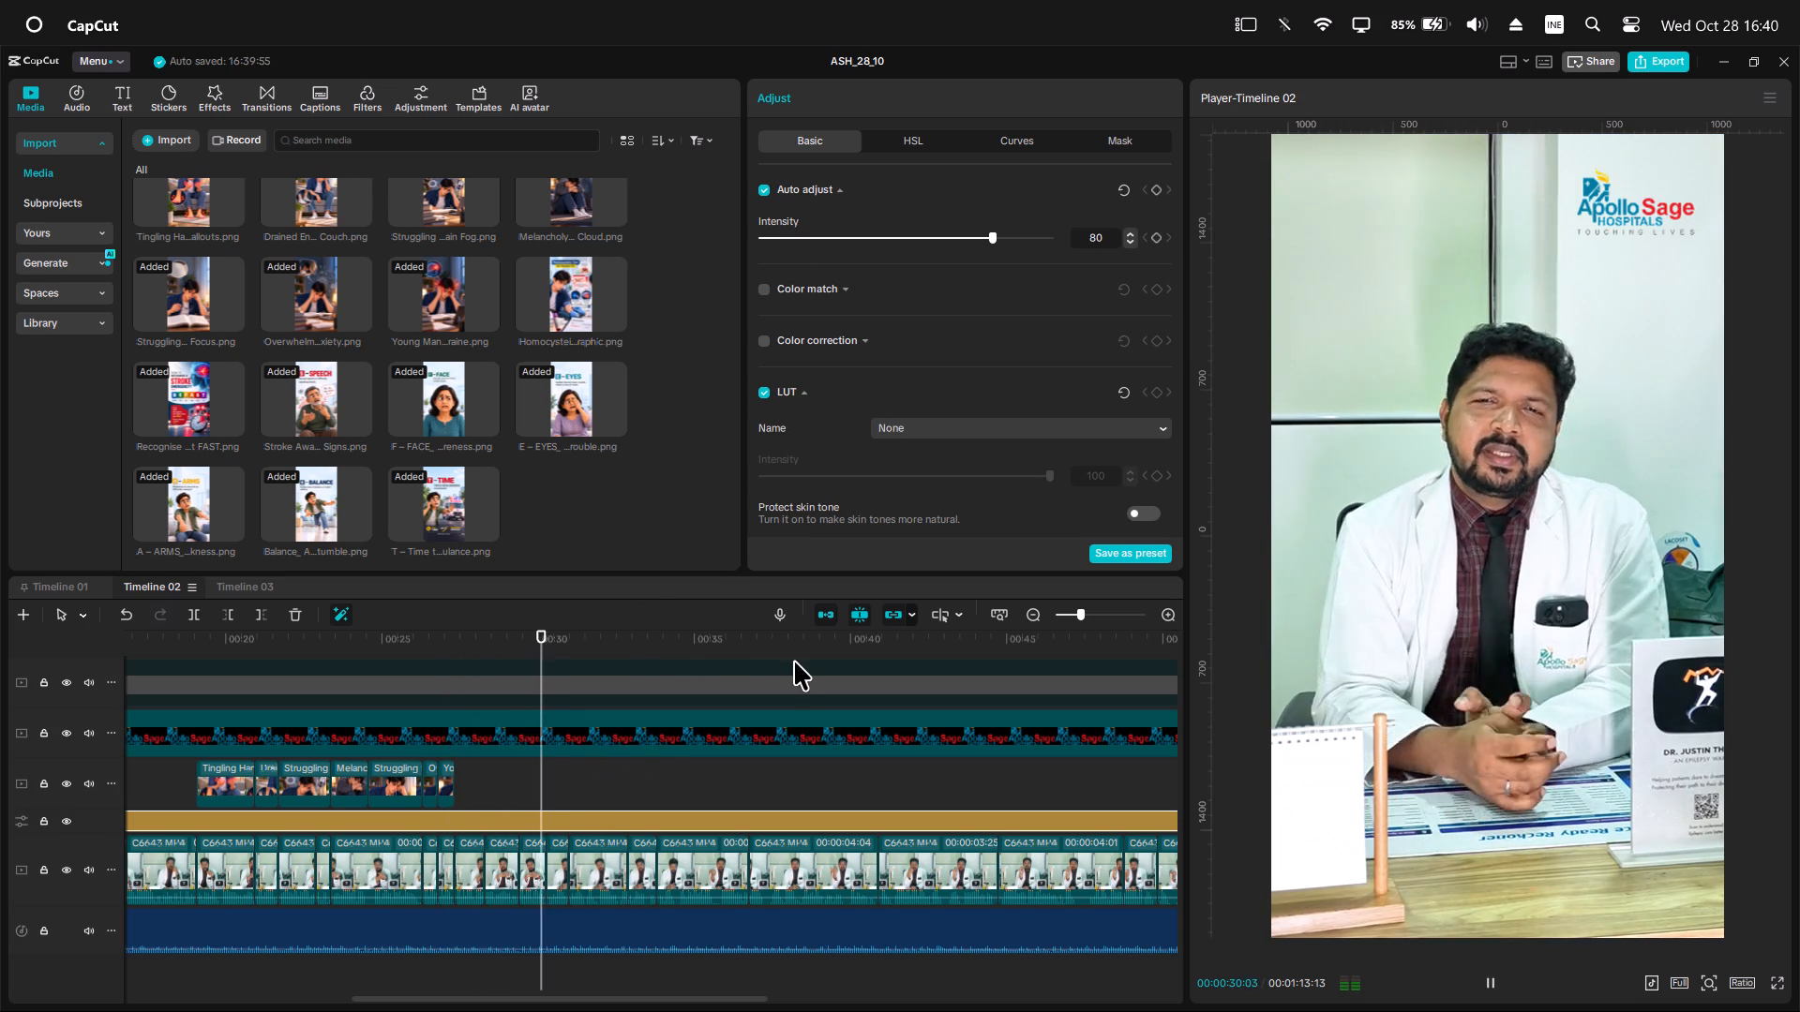
pyautogui.scroll(3, 700, 772)
pyautogui.scroll(-5, 700, 771)
pyautogui.press('space')
pyautogui.click(534, 647)
pyautogui.press('space')
pyautogui.press('space')
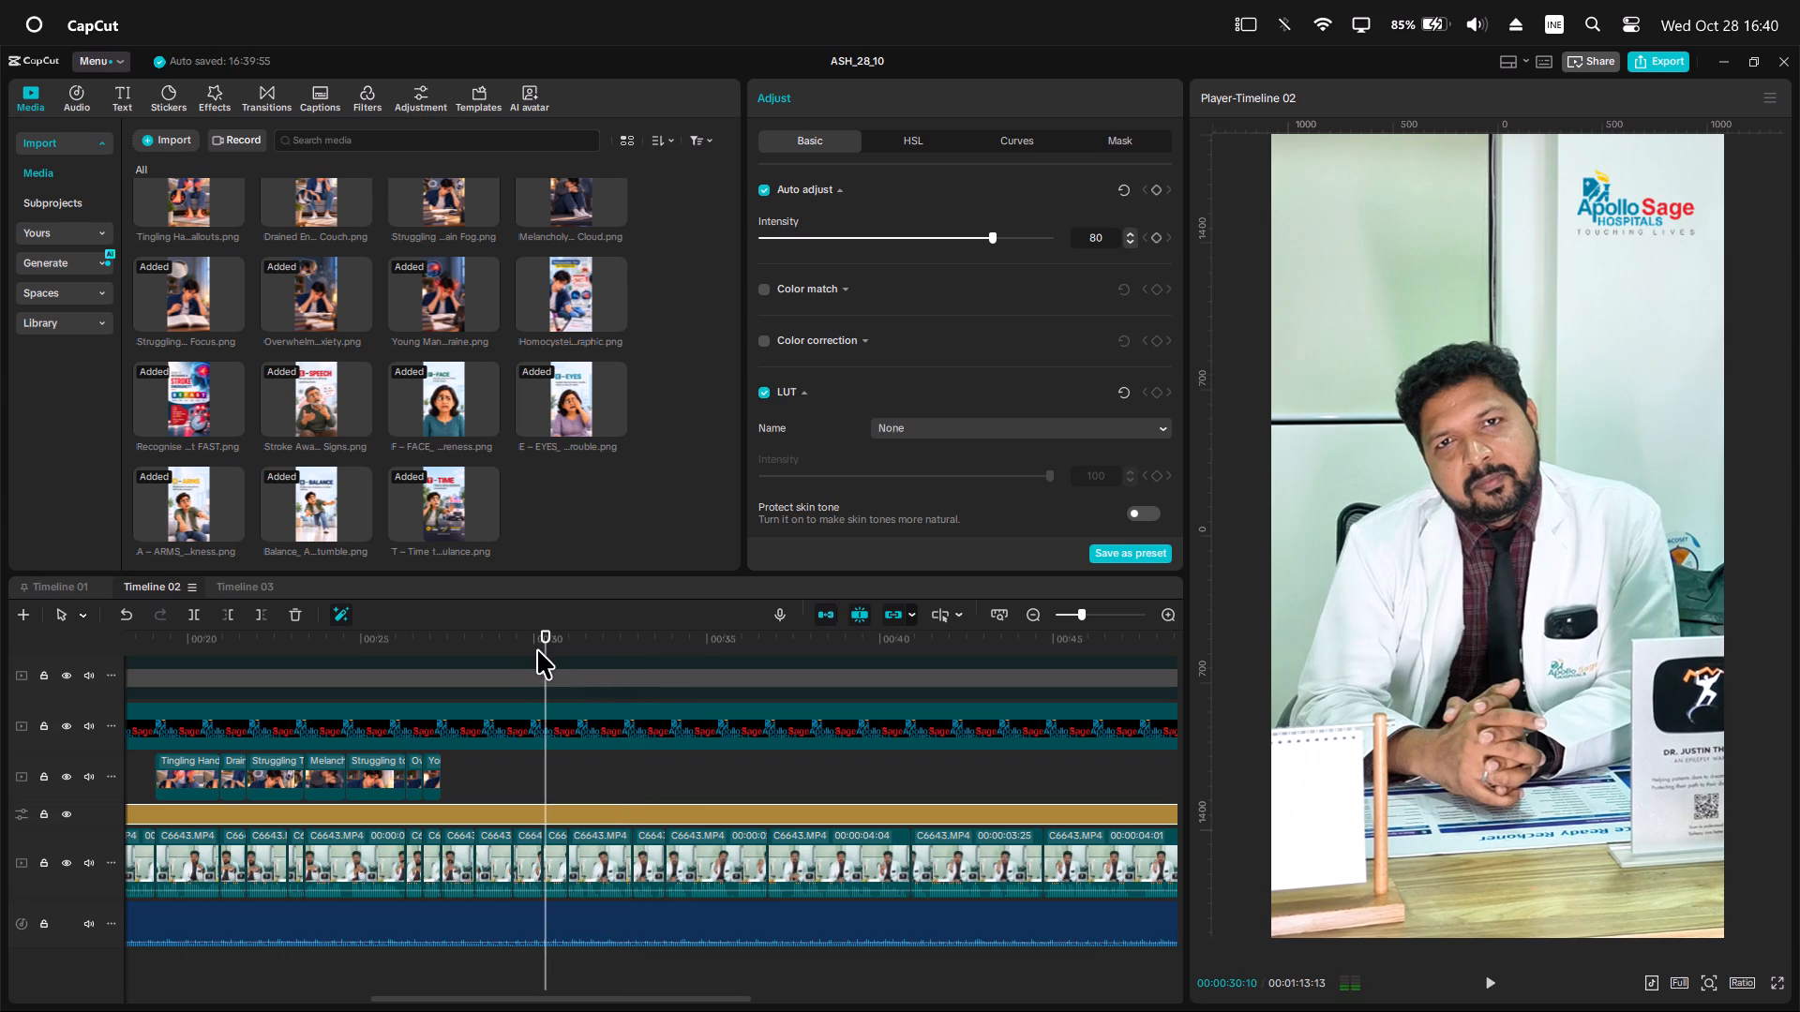
pyautogui.hotkey('alt', 'Tab')
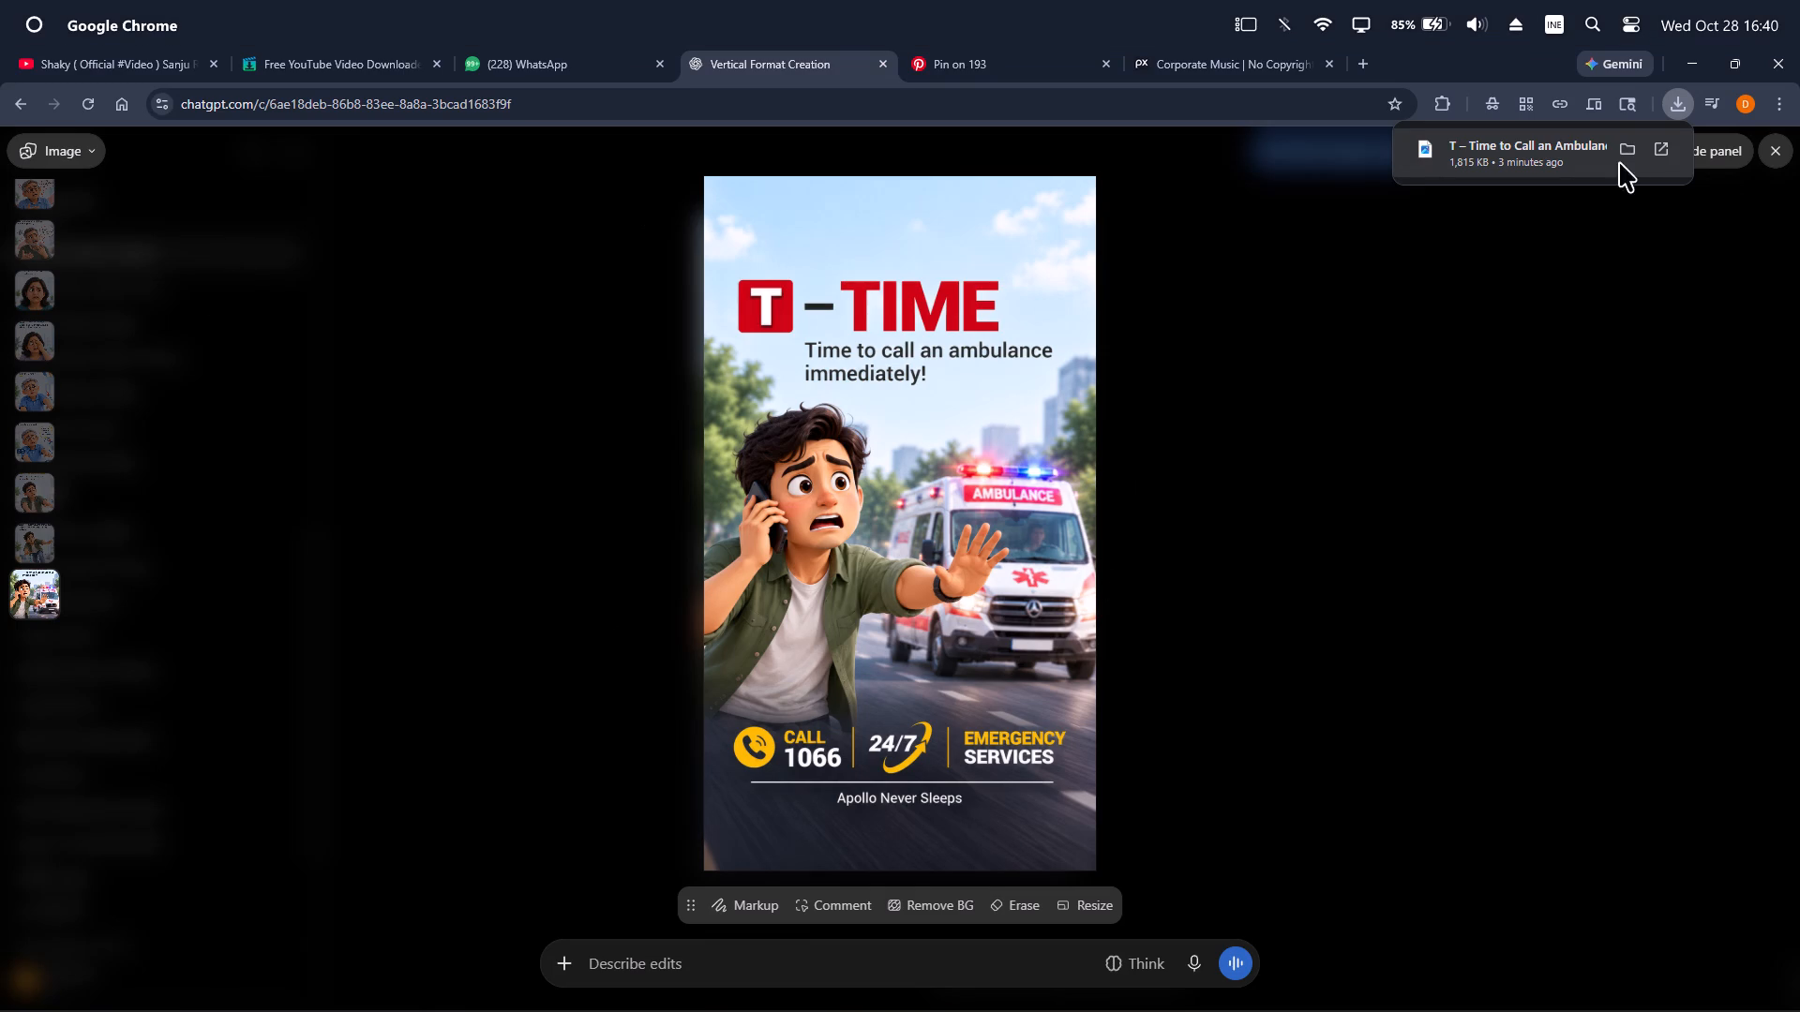
pyautogui.click(1763, 148)
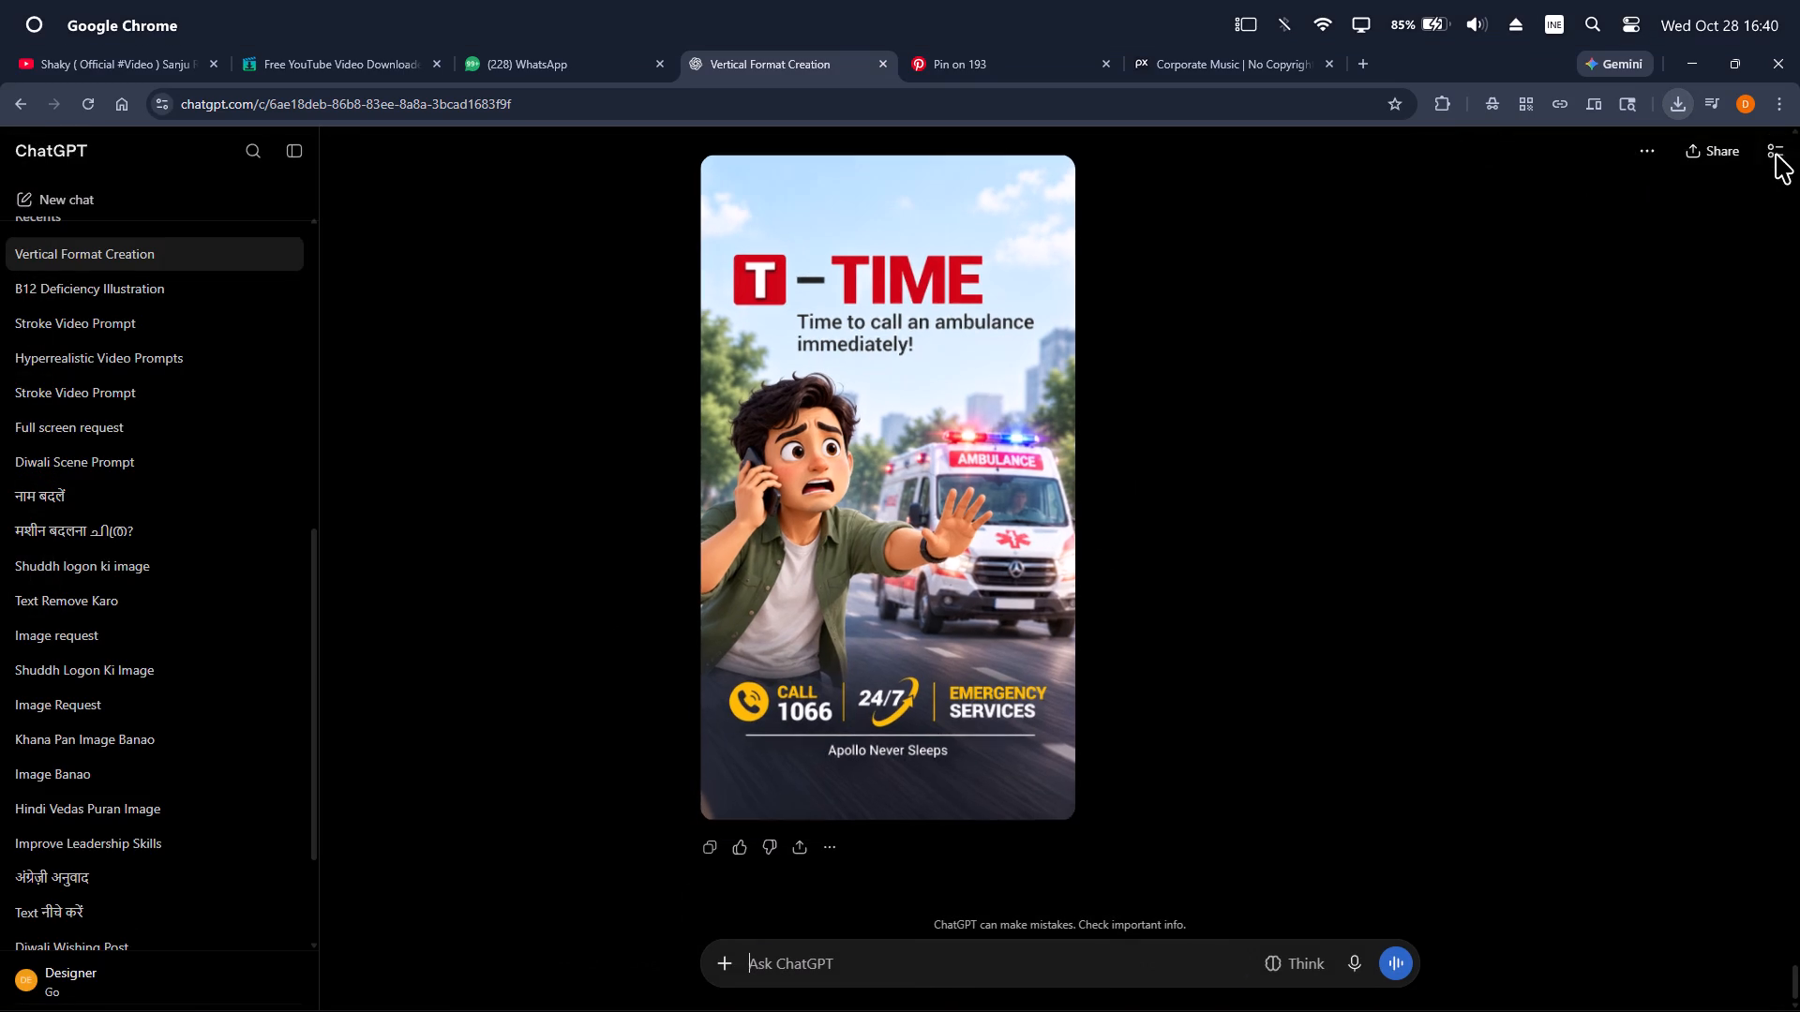
pyautogui.scroll(5, 3, 581)
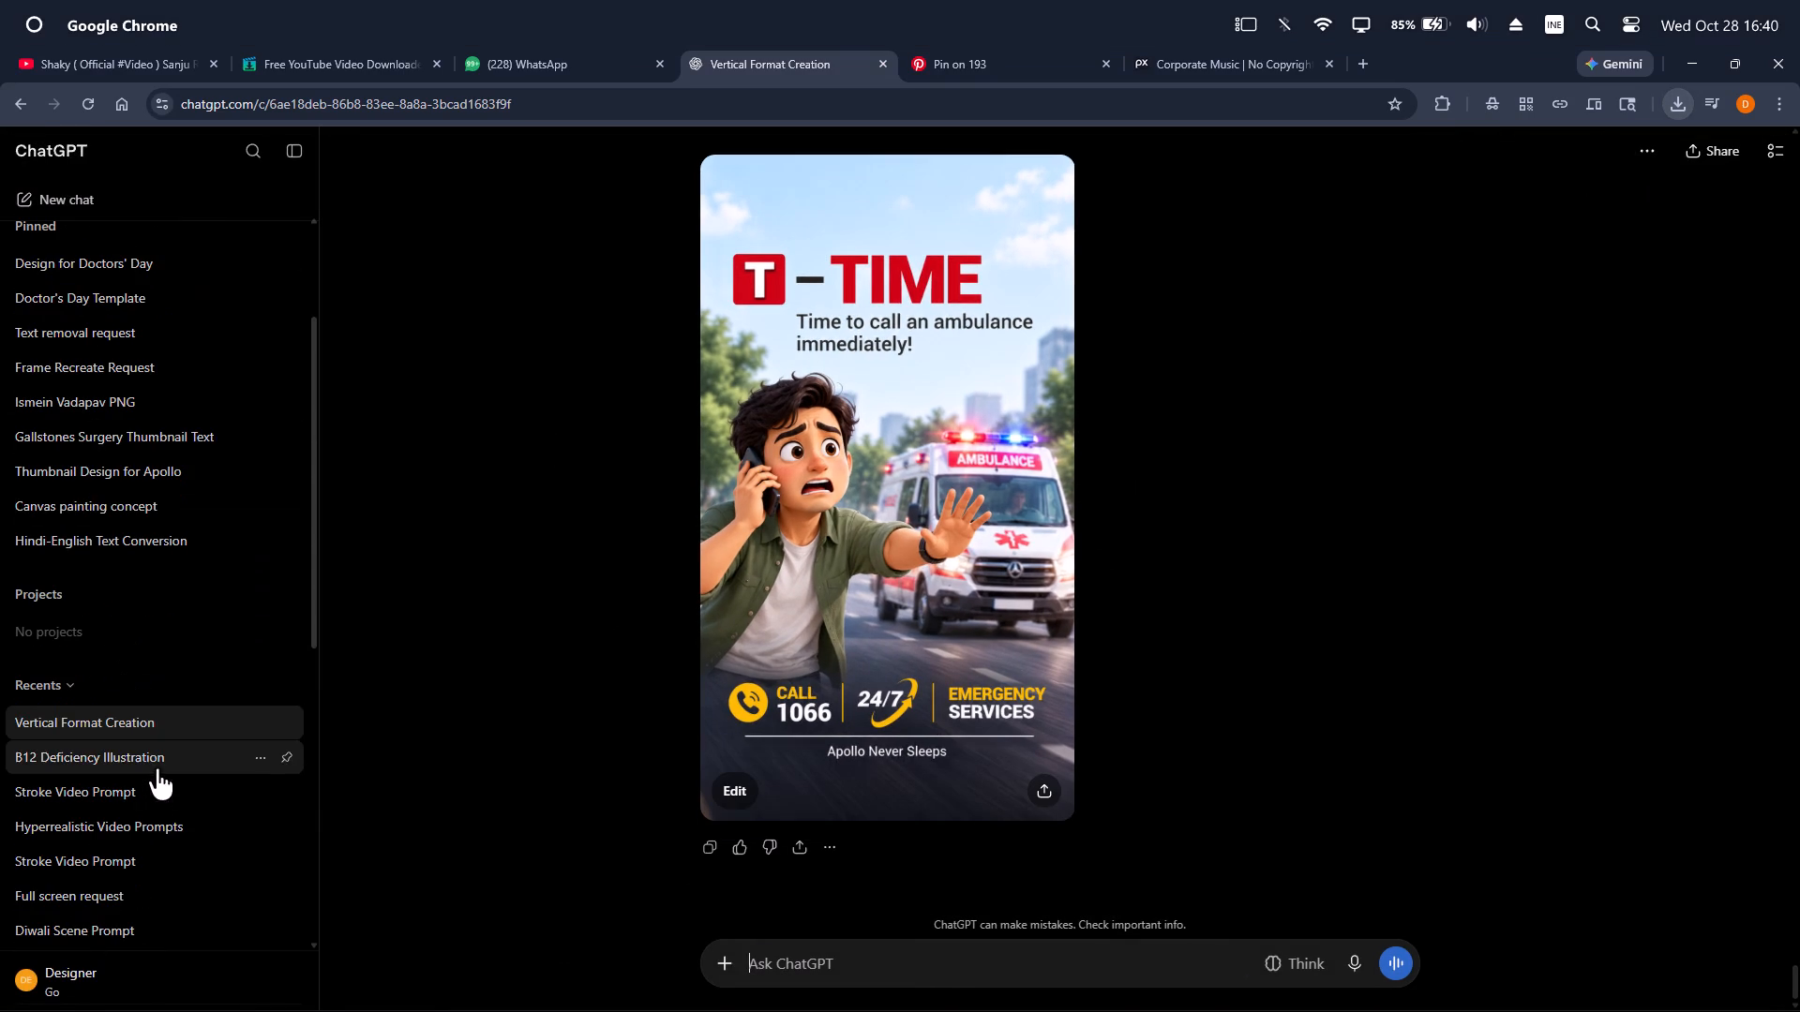
pyautogui.click(156, 767)
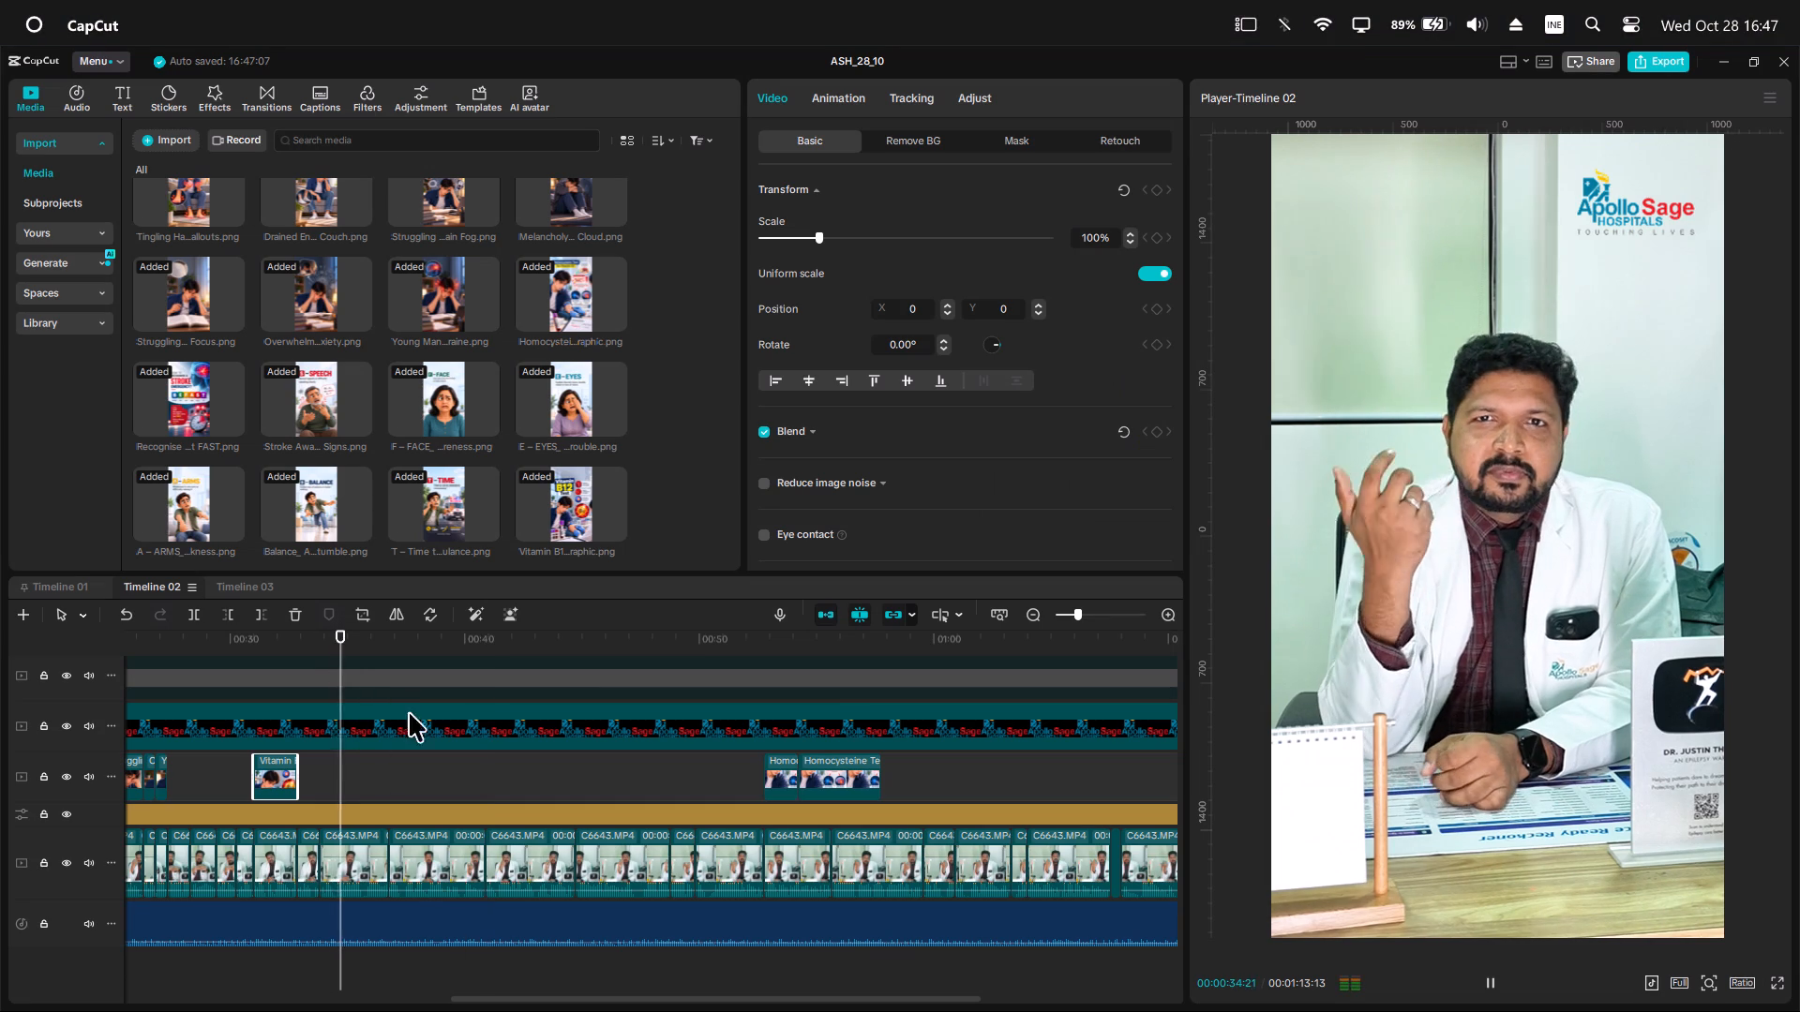
pyautogui.keyDown('alt'); pyautogui.scroll(-2, 475, 873); pyautogui.keyUp('alt')
pyautogui.keyDown('alt'); pyautogui.scroll(2, 476, 874); pyautogui.keyUp('alt')
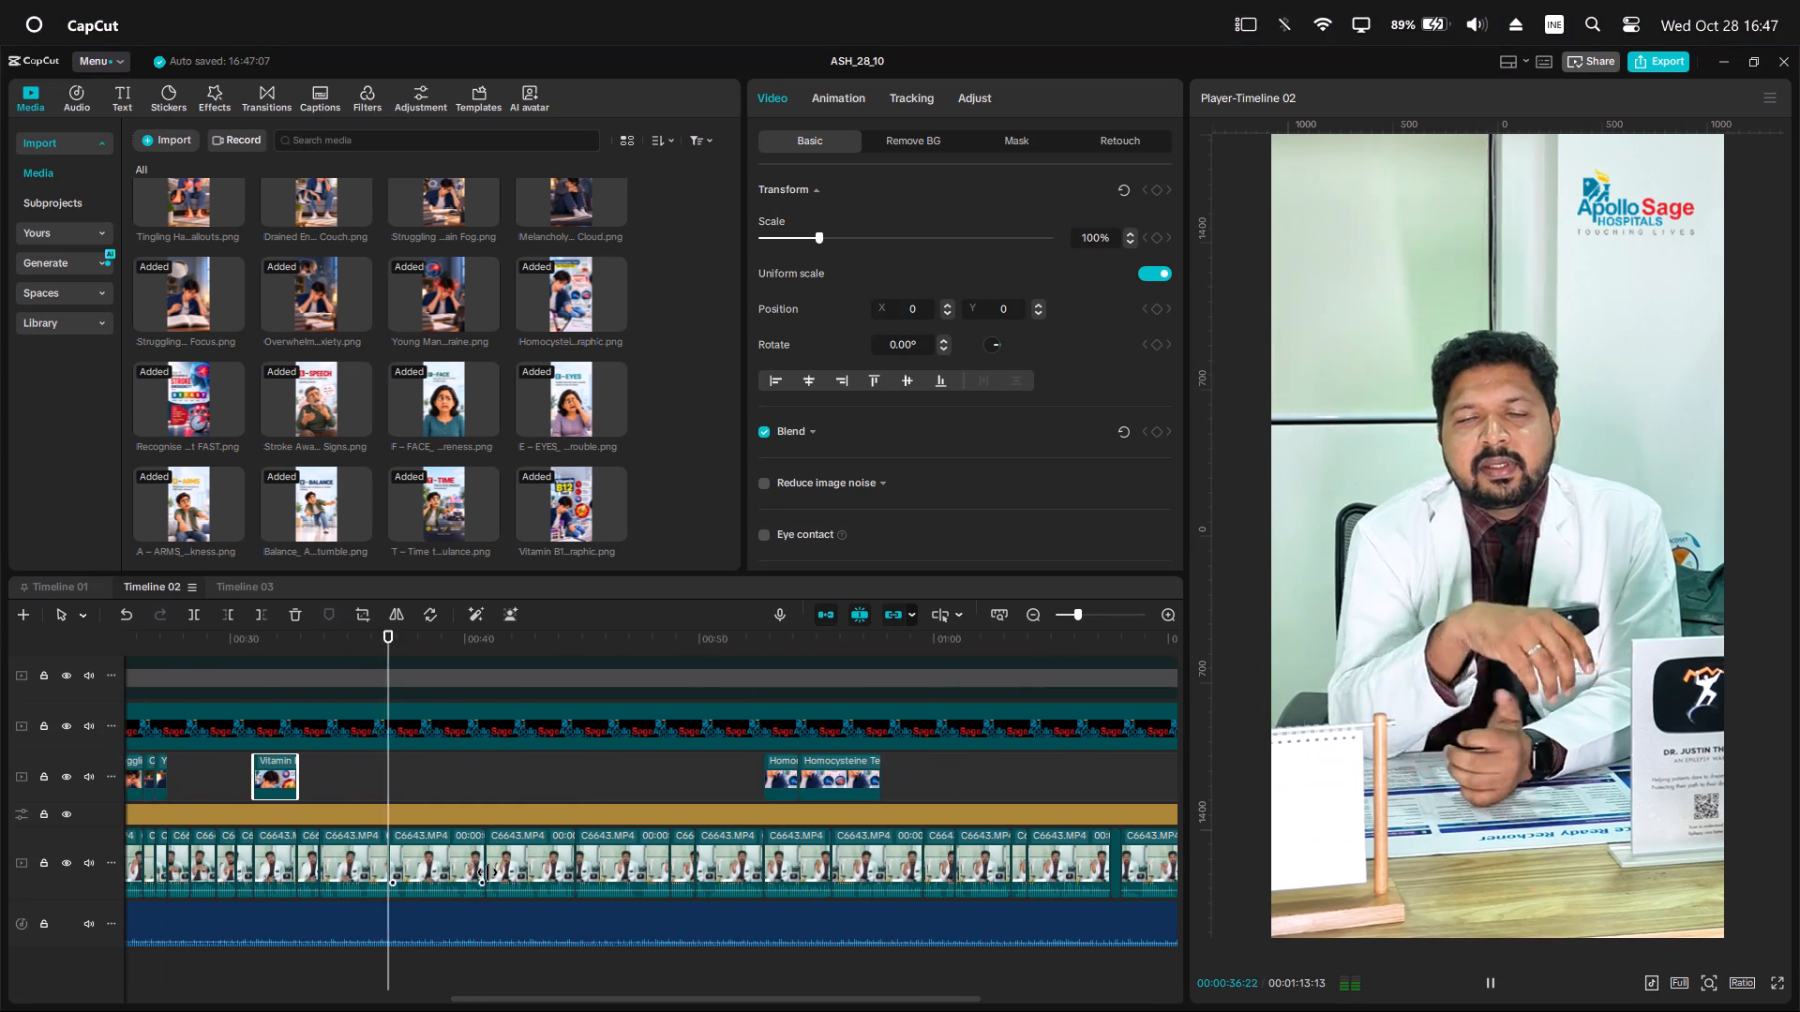
pyautogui.keyDown('alt'); pyautogui.scroll(2, 488, 871); pyautogui.keyUp('alt')
pyautogui.press('space')
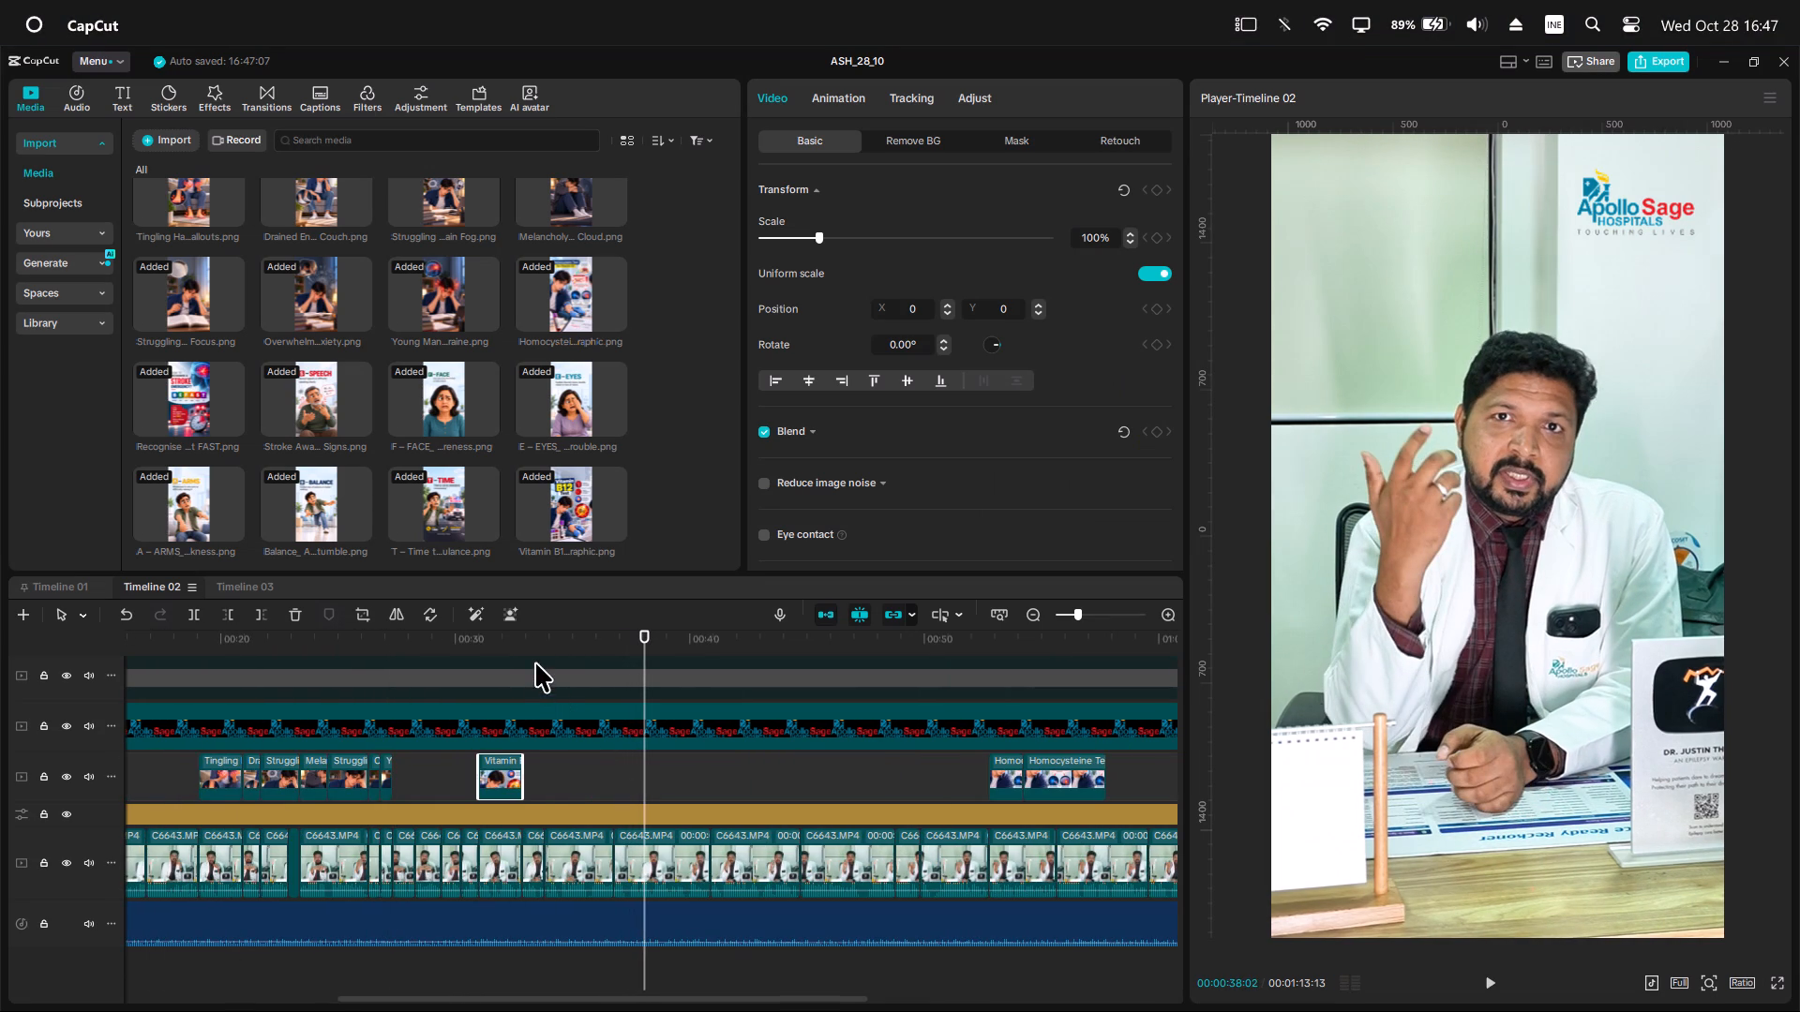
pyautogui.click(536, 658)
pyautogui.press('space')
pyautogui.press('space')
pyautogui.click(456, 655)
pyautogui.press('space')
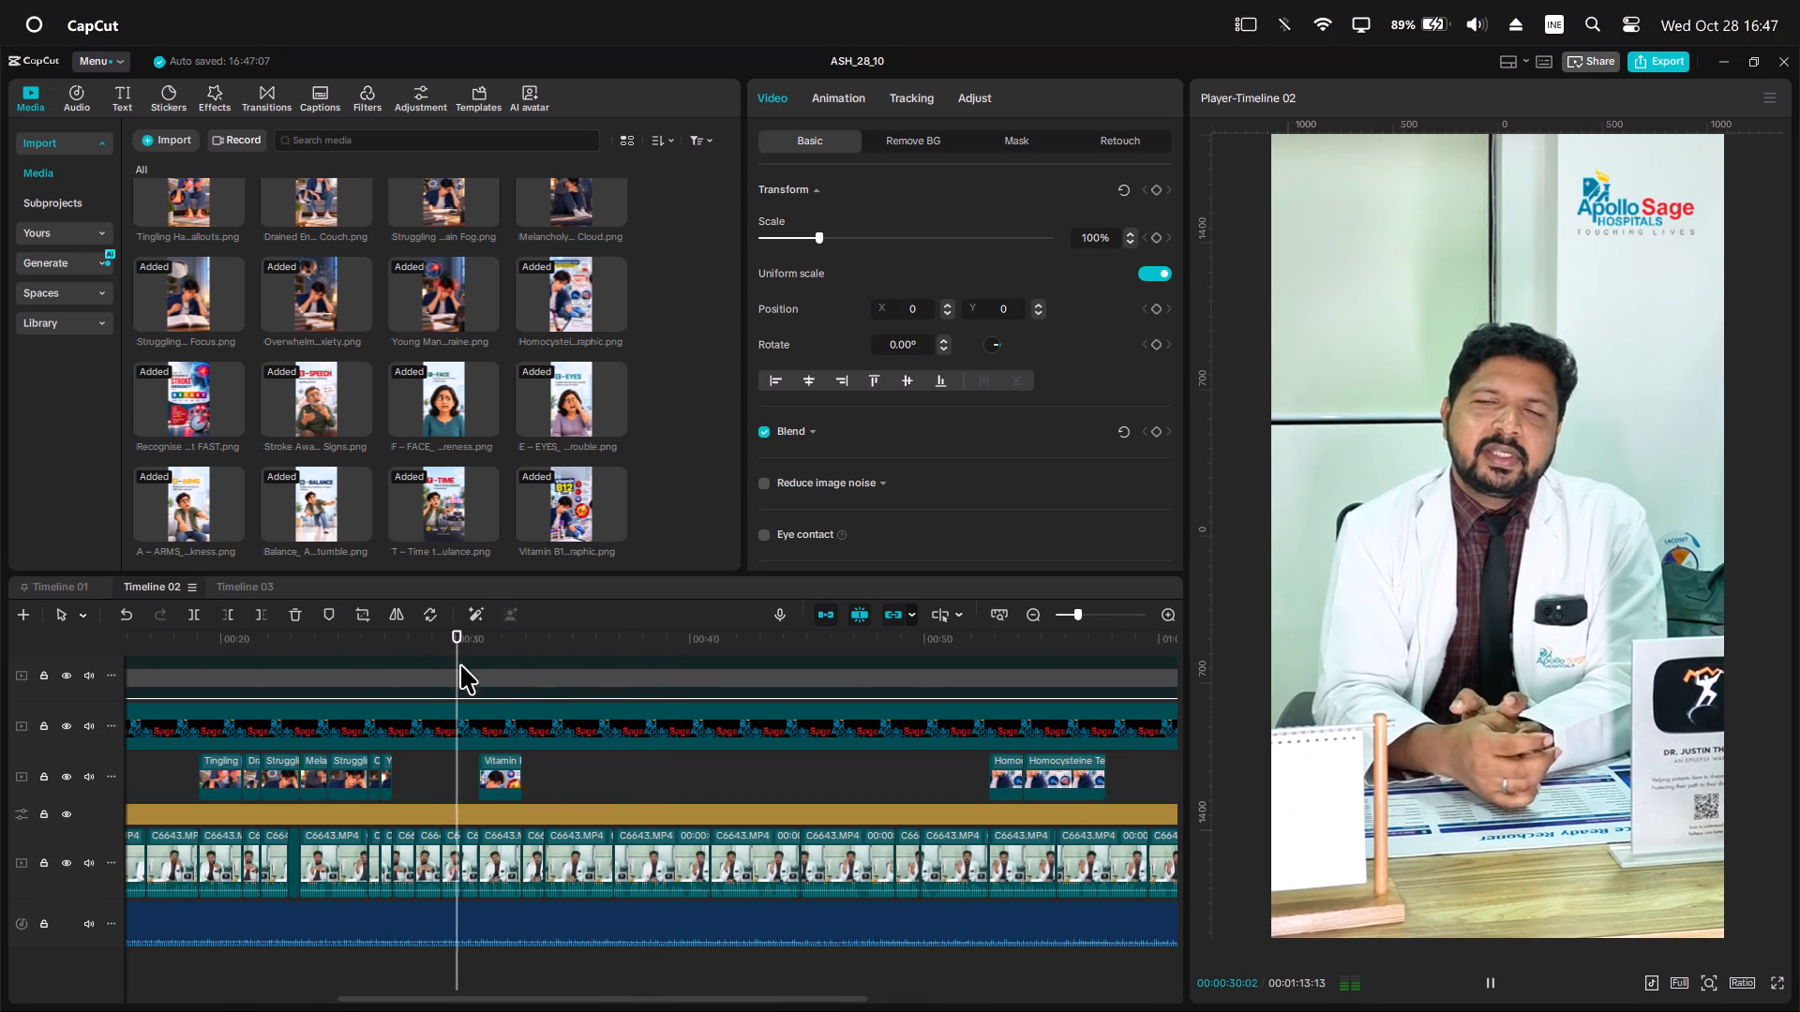
pyautogui.keyDown('ctrl'); pyautogui.scroll(4, 560, 756); pyautogui.keyUp('ctrl')
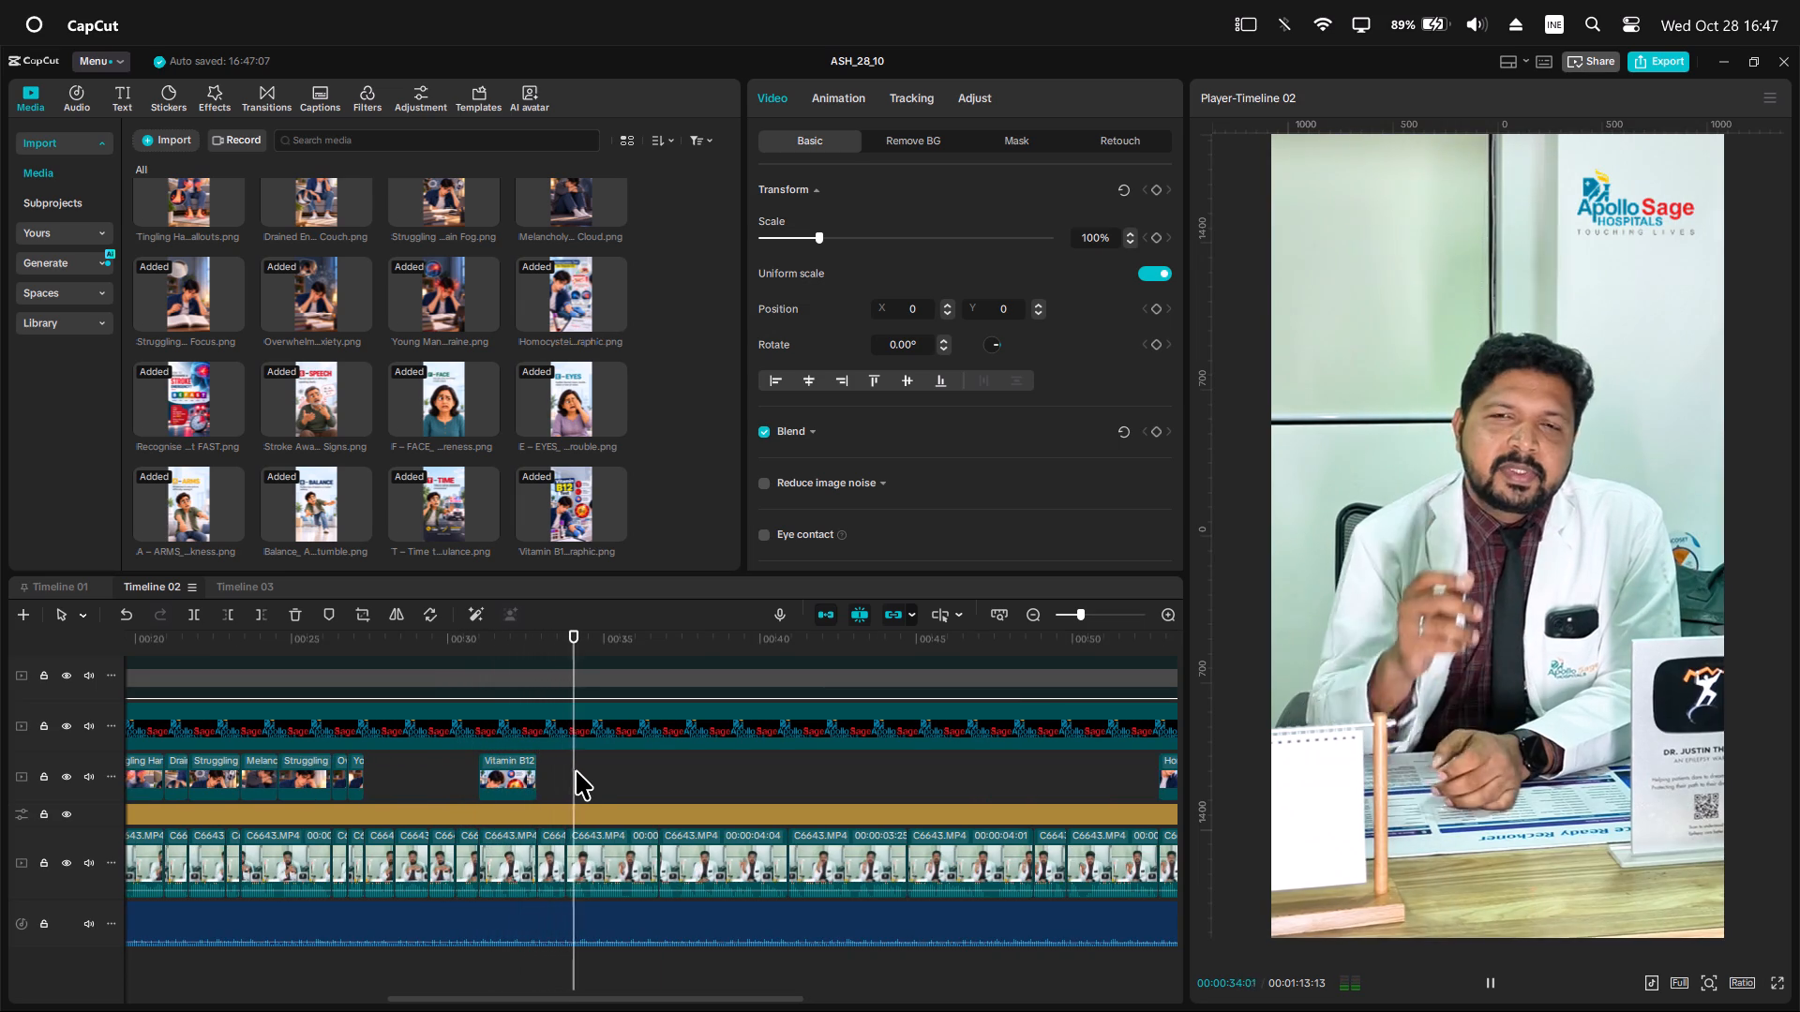
pyautogui.keyDown('ctrl'); pyautogui.scroll(-1, 576, 770); pyautogui.keyUp('ctrl')
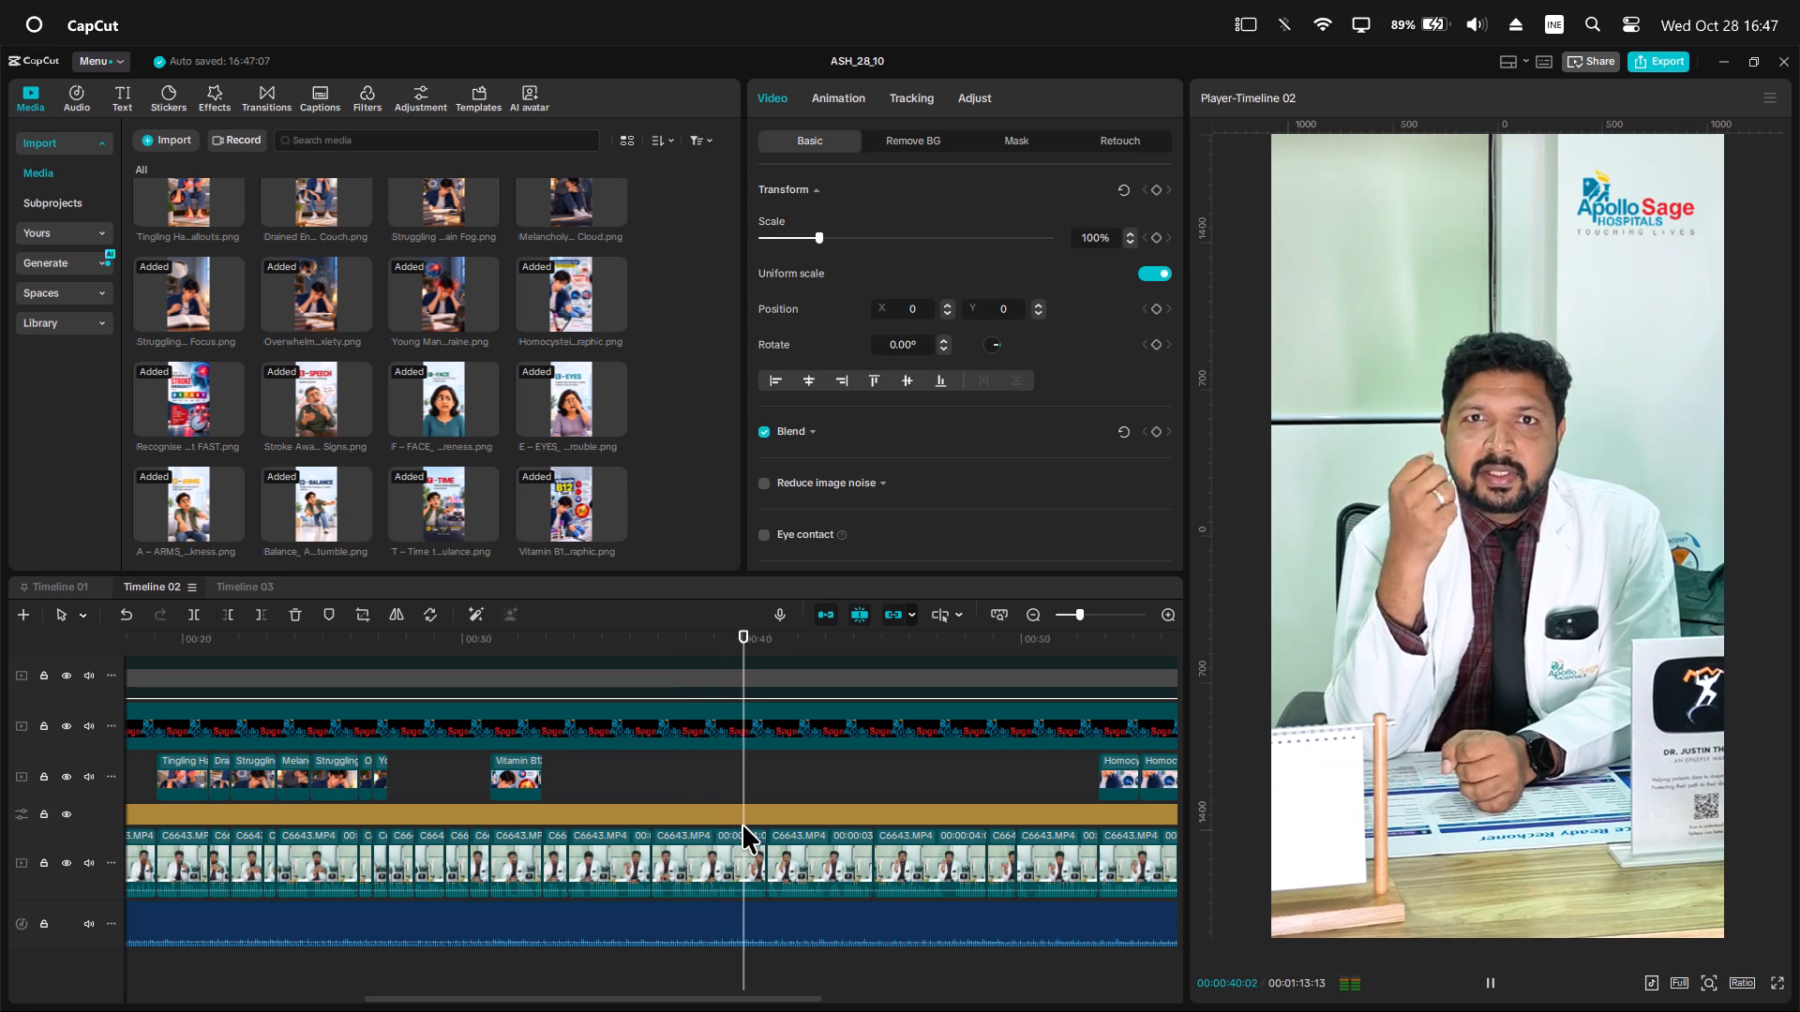
pyautogui.press('space')
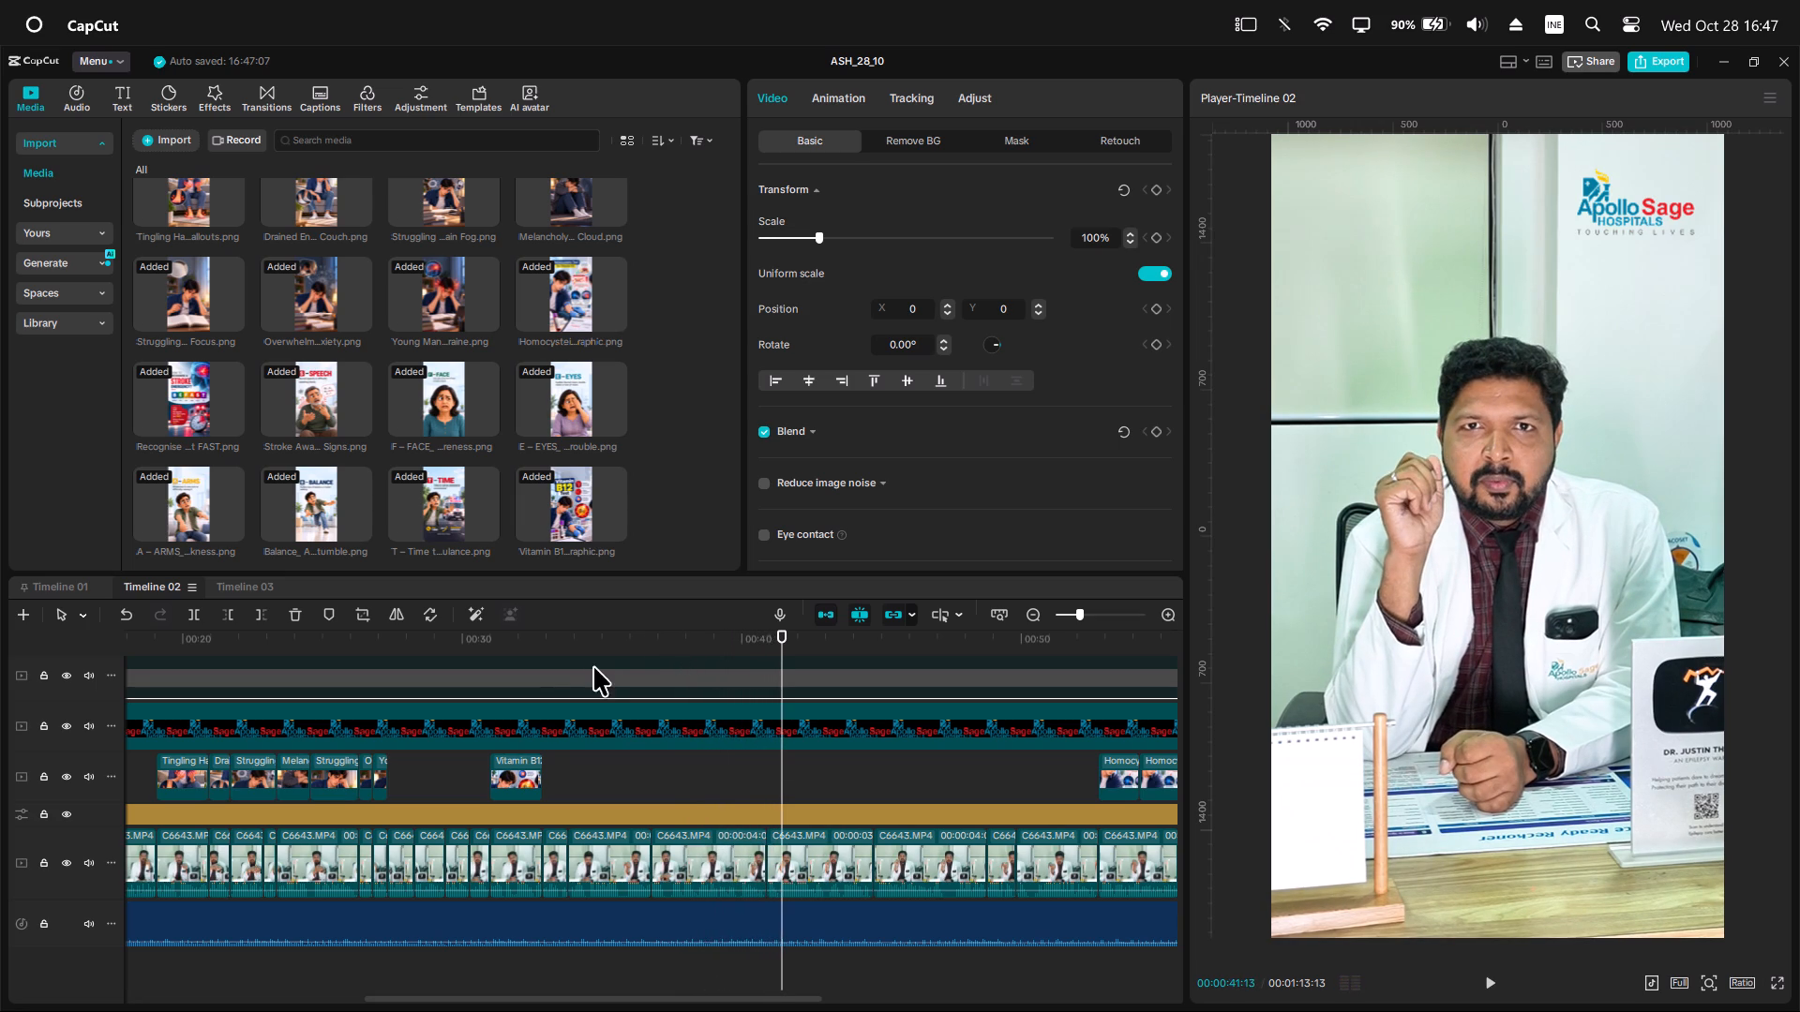
pyautogui.click(559, 651)
pyautogui.press('space')
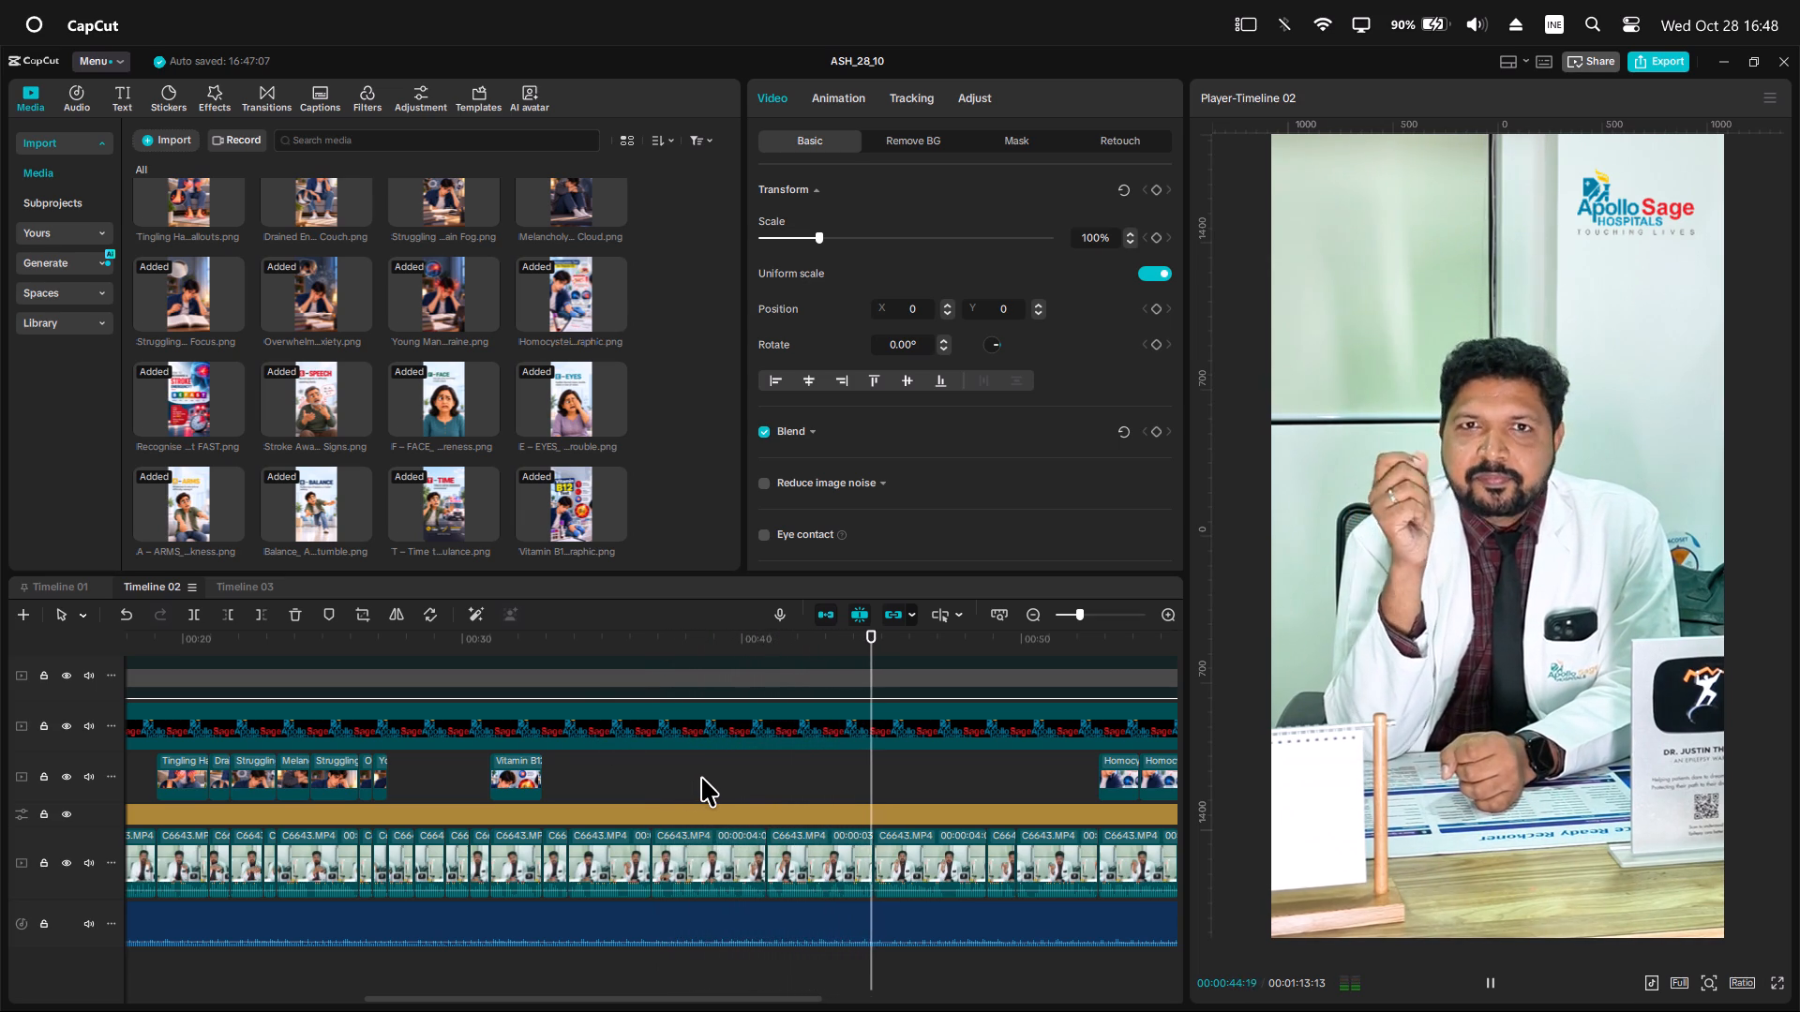
pyautogui.press('space')
# Replay the lead-in to the Vitamin B12 Test clip, from about 00:00:28 to 00:00:32, to check where the image comes in.
pyautogui.click(409, 658)
pyautogui.press('space')
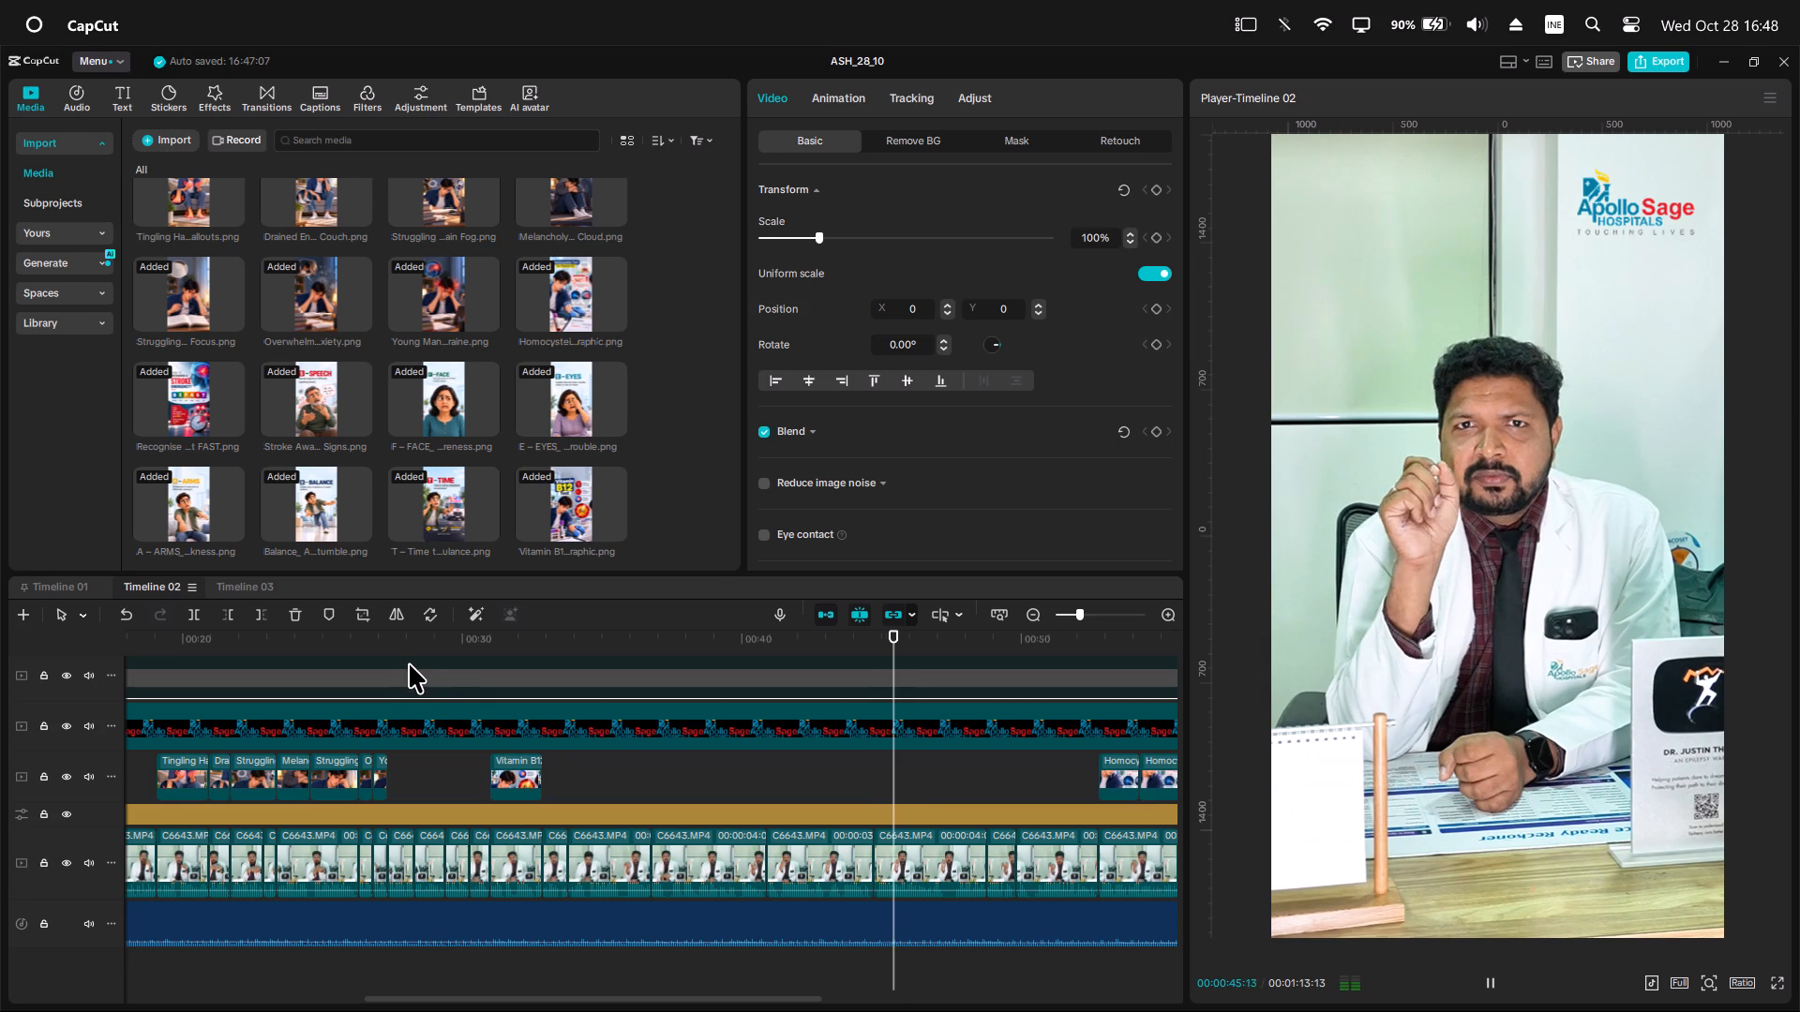
pyautogui.press('space')
pyautogui.click(397, 647)
pyautogui.press('space')
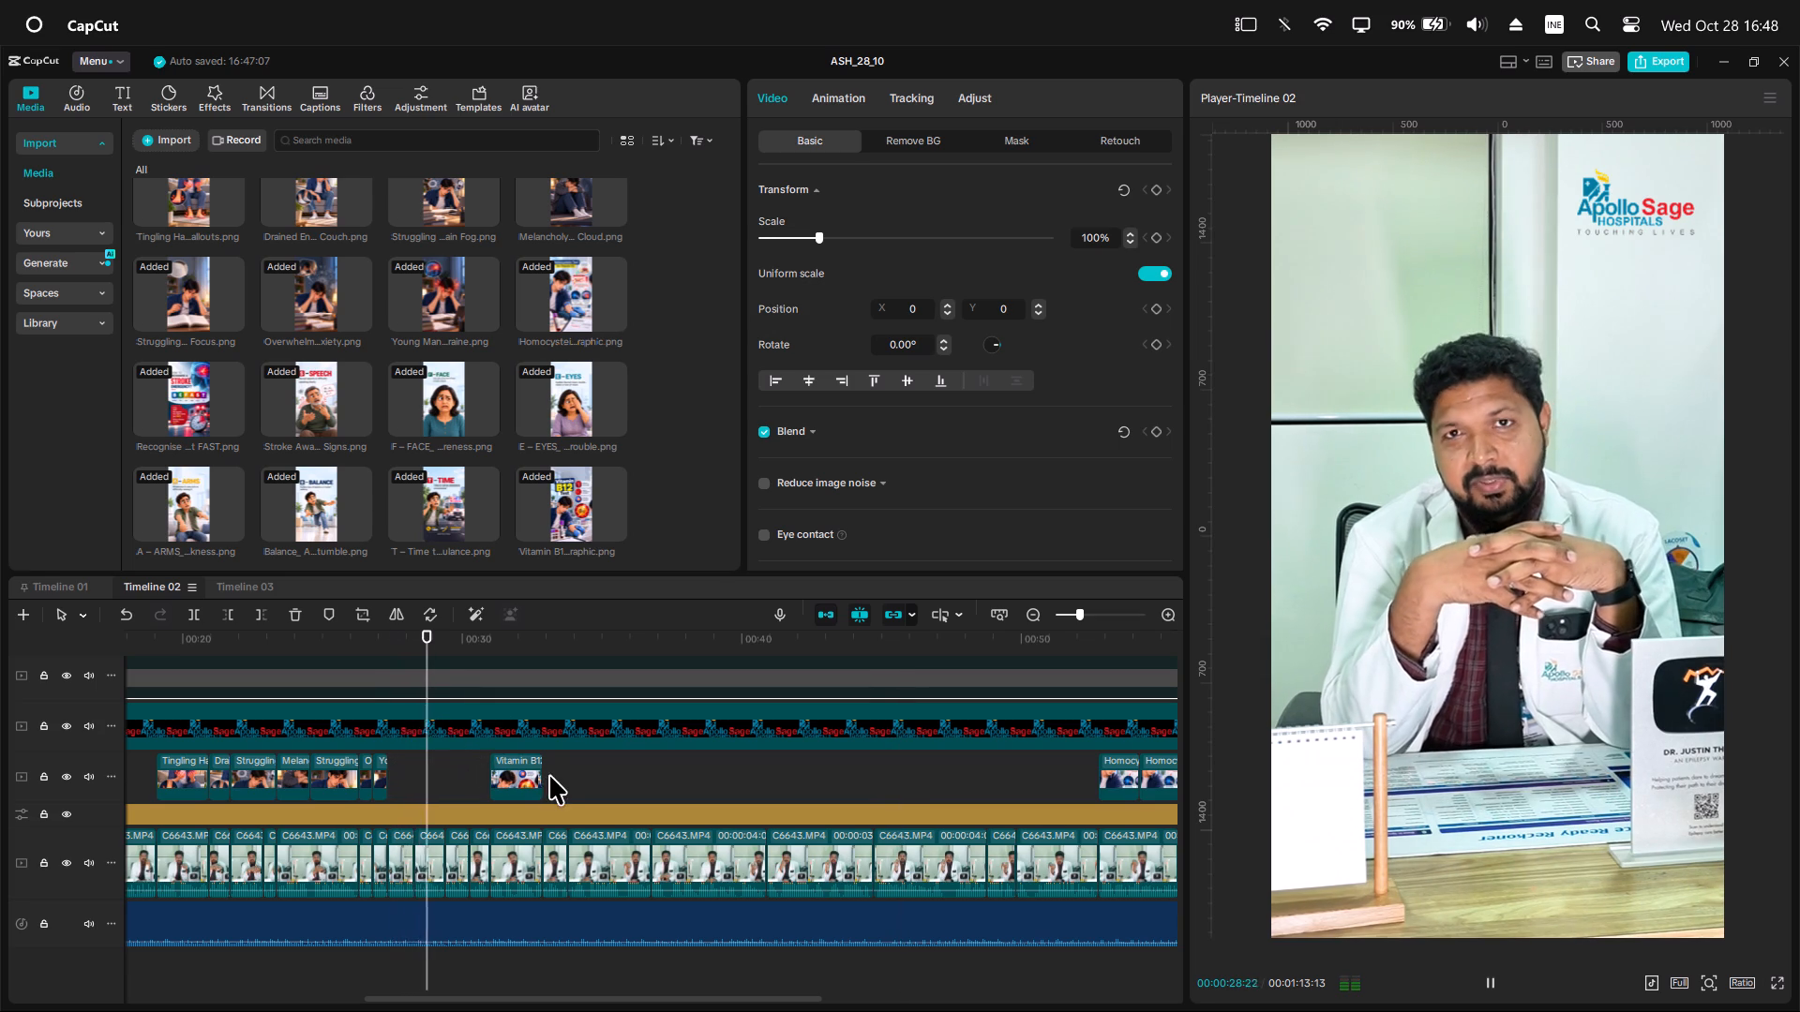
pyautogui.keyDown('ctrl'); pyautogui.scroll(3, 549, 775); pyautogui.keyUp('ctrl')
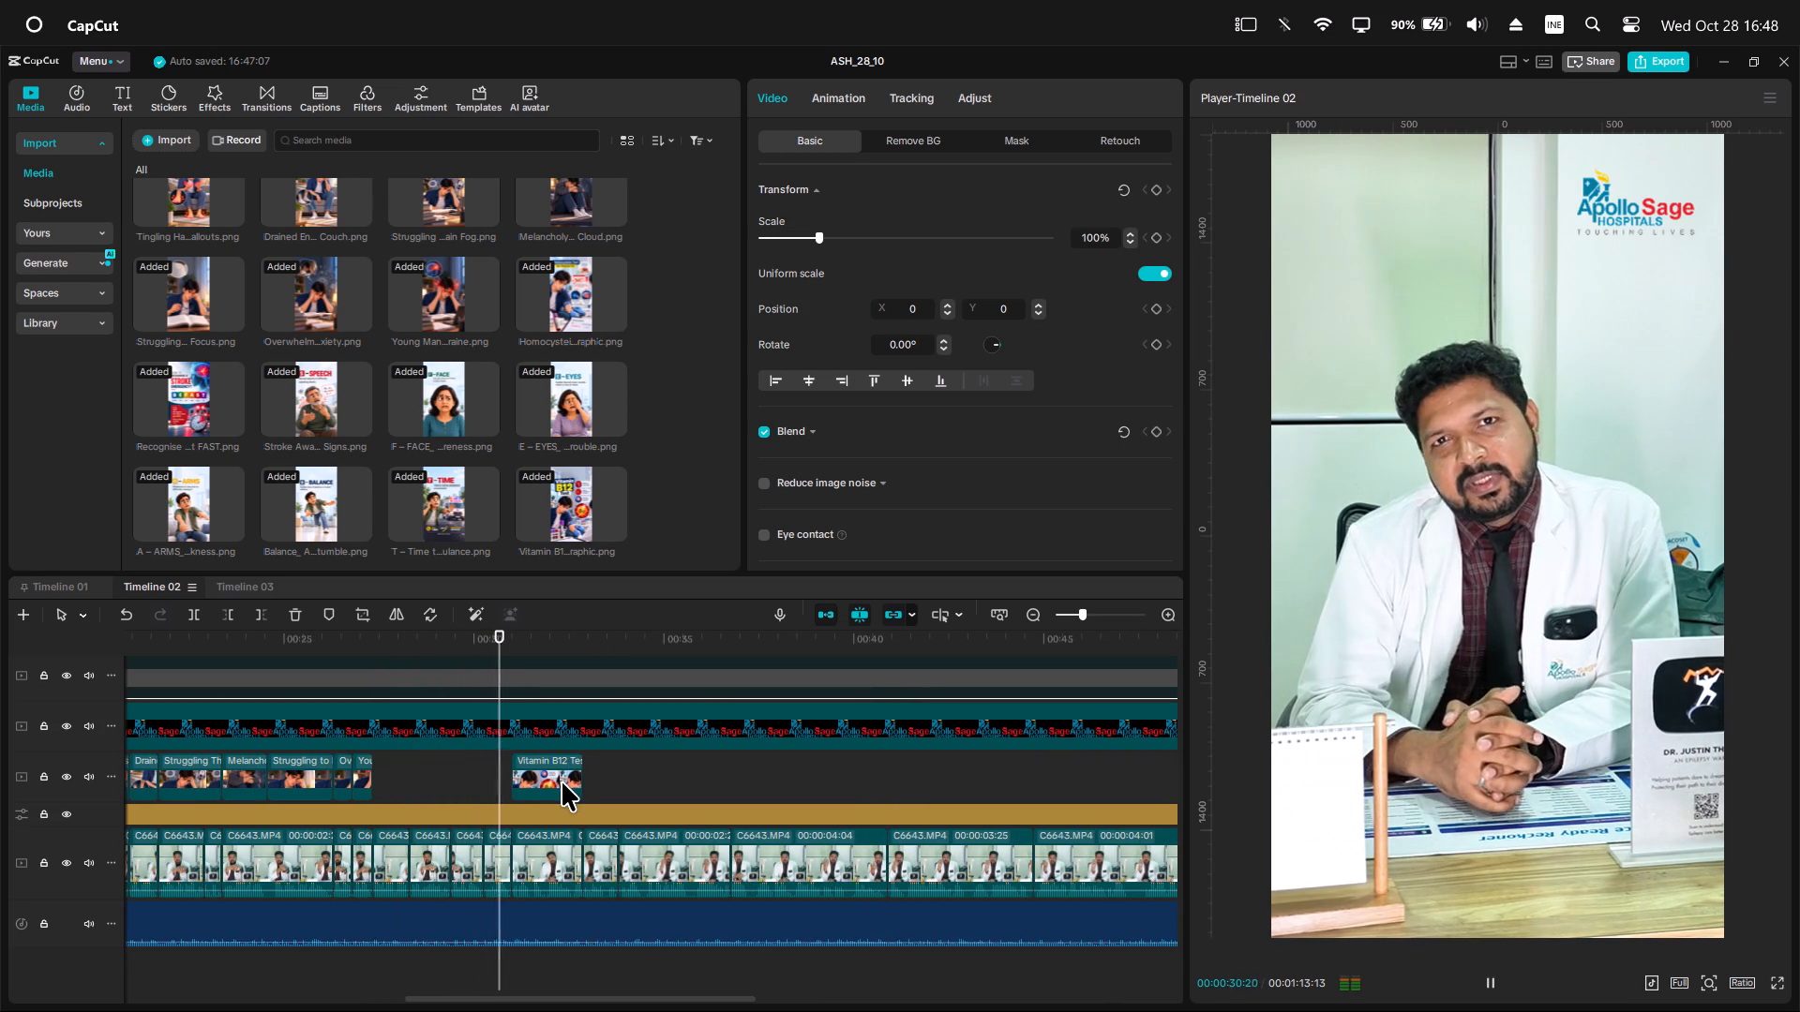
pyautogui.press('space')
pyautogui.click(389, 661)
pyautogui.press('space')
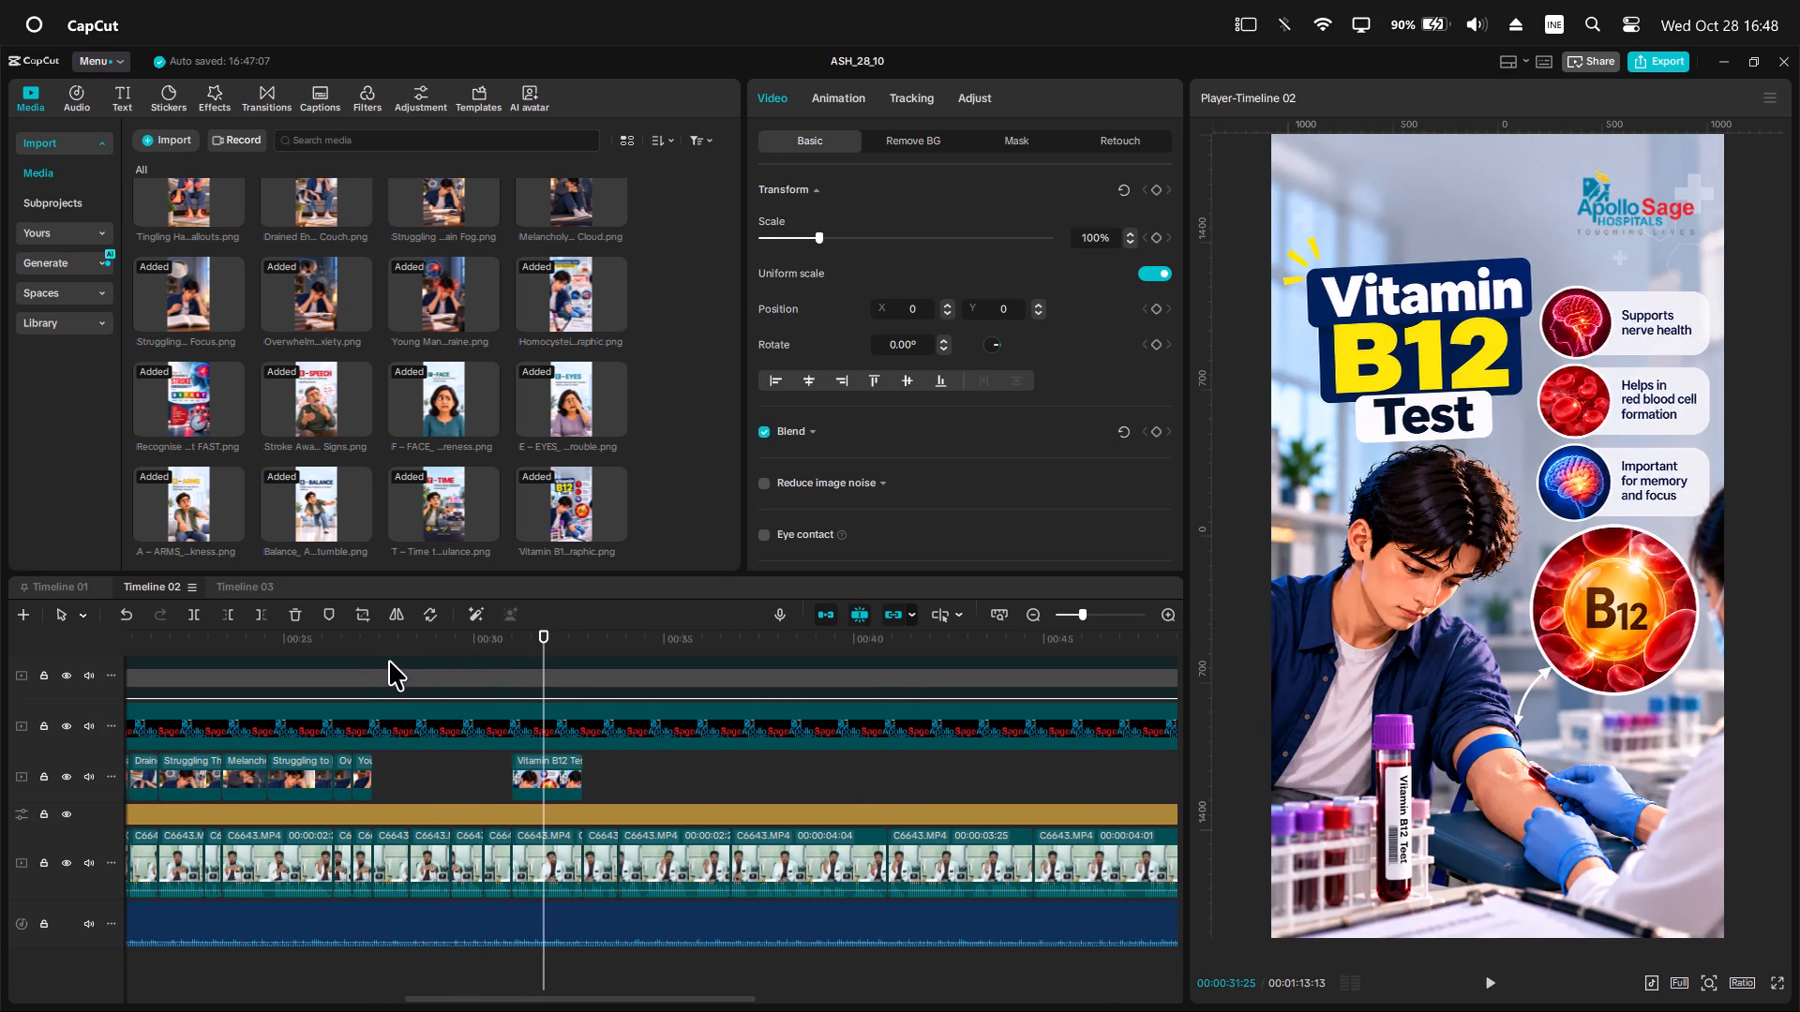
pyautogui.click(394, 647)
pyautogui.press('space')
pyautogui.press('space')
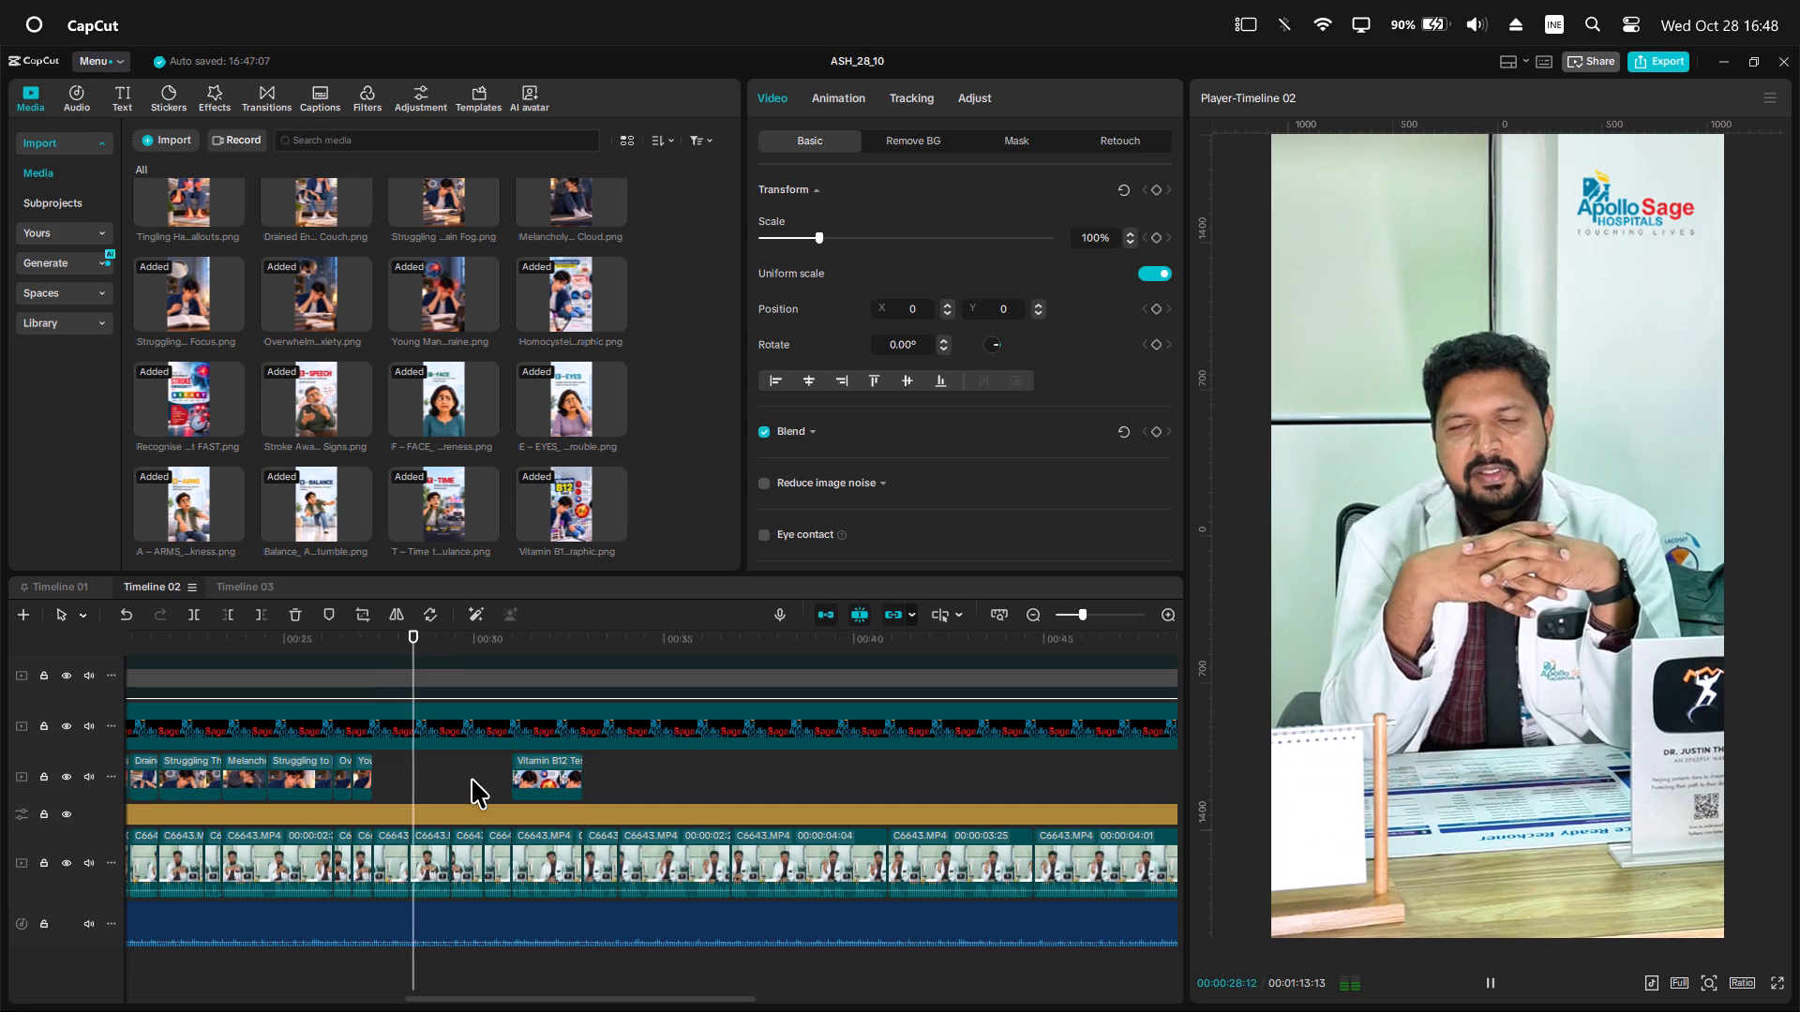
pyautogui.press('space')
pyautogui.keyDown('ctrl'); pyautogui.scroll(-9, 506, 796); pyautogui.keyUp('ctrl')
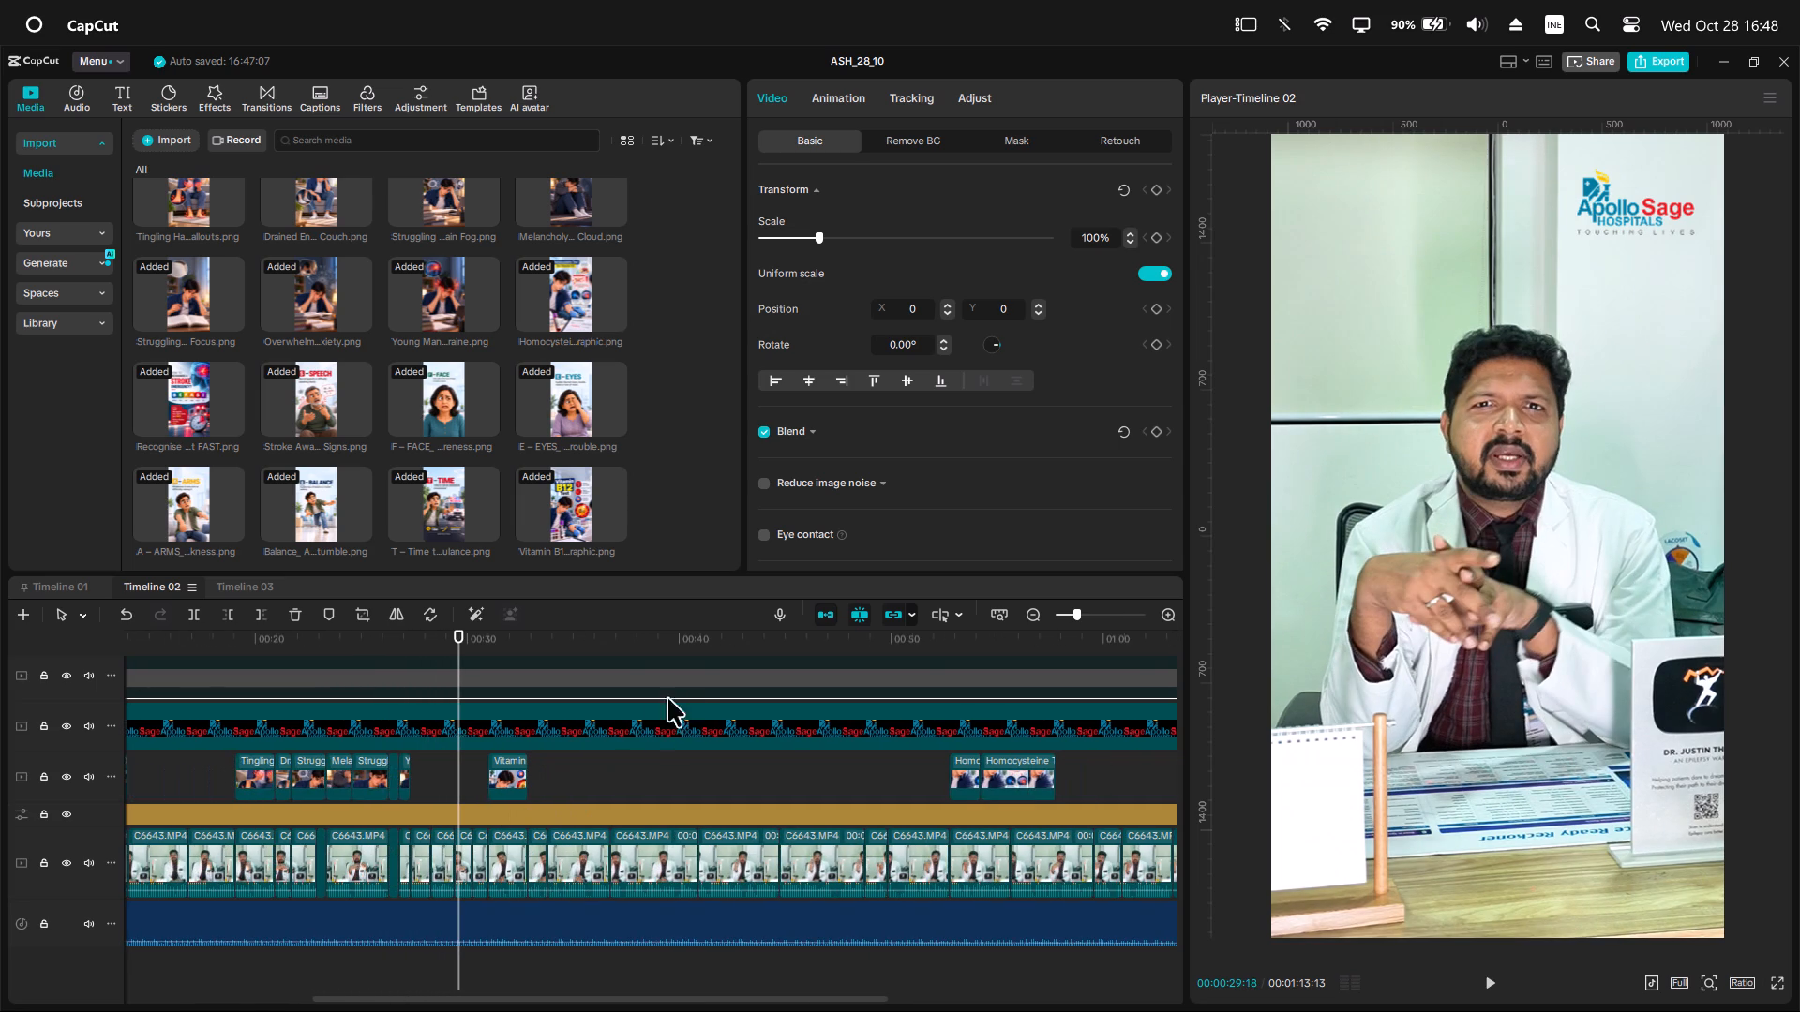
# Review the doctor footage between the two test overlays, playing from about 00:00:36 to 00:00:53 and again from about 00:00:38.
pyautogui.click(692, 663)
pyautogui.press('space')
pyautogui.click(692, 663)
pyautogui.click(695, 659)
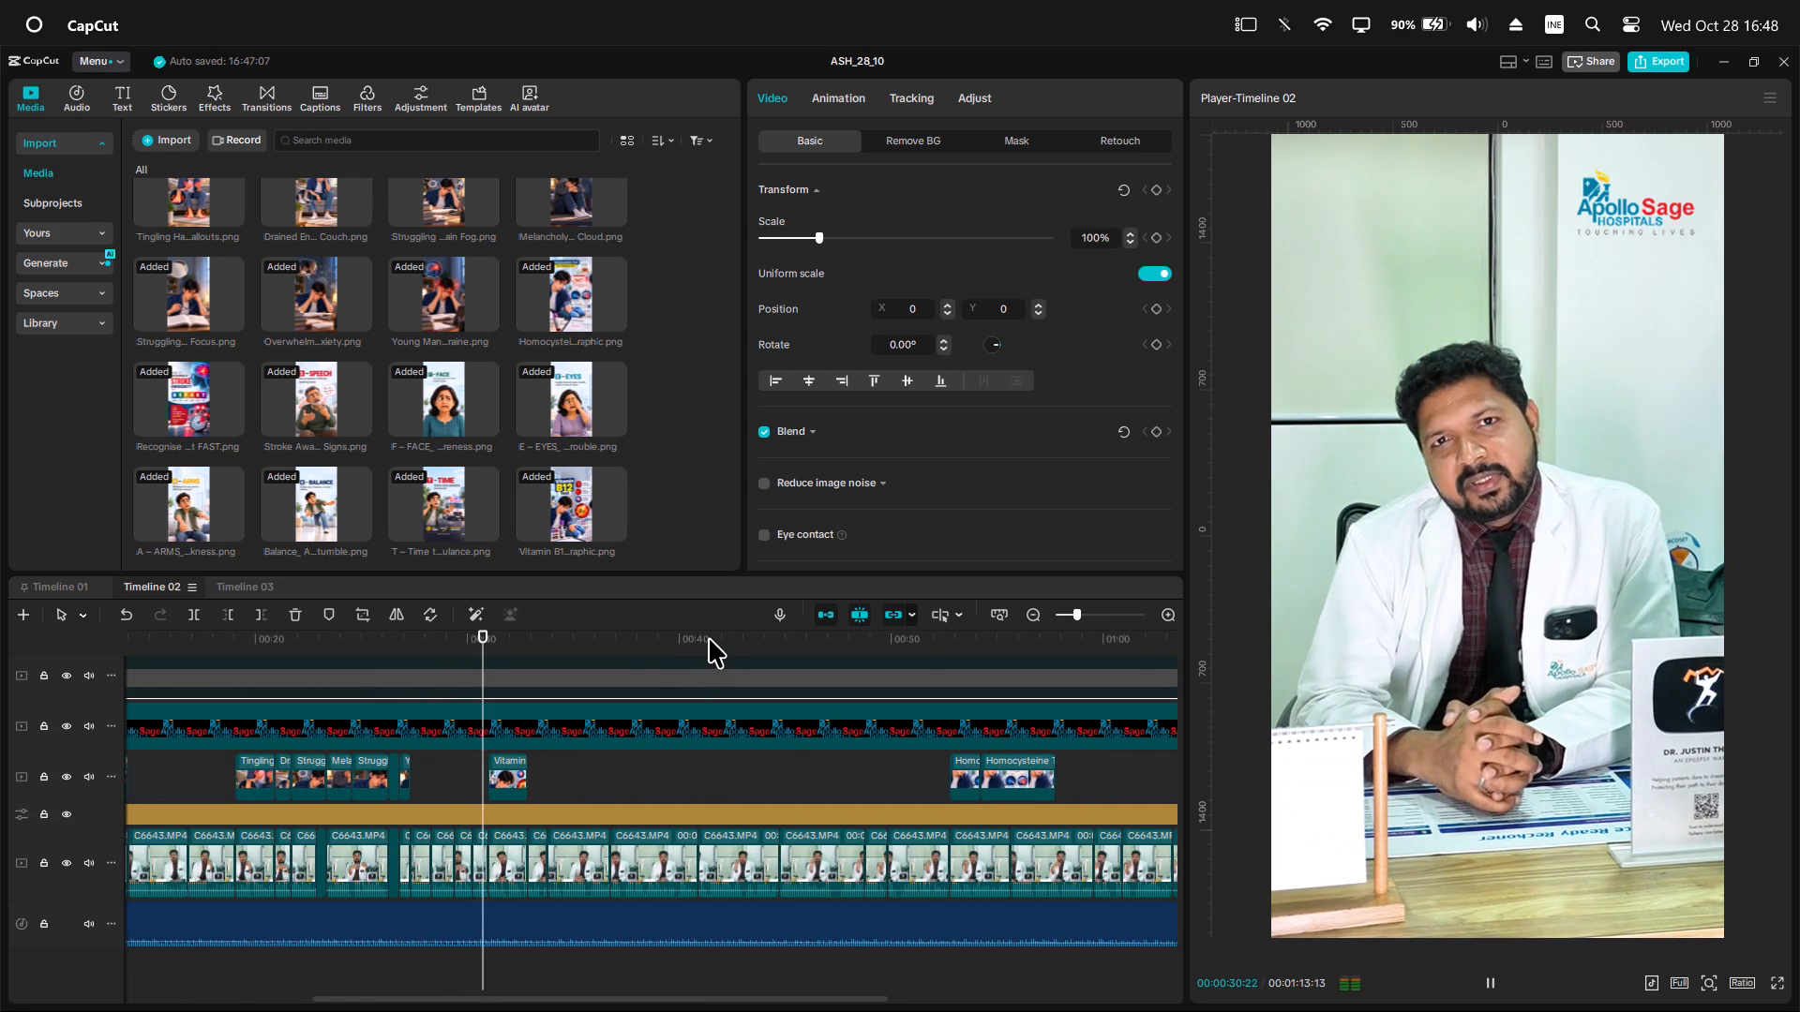
pyautogui.click(709, 638)
pyautogui.moveTo(706, 646); pyautogui.dragTo(607, 683)
pyautogui.press('space')
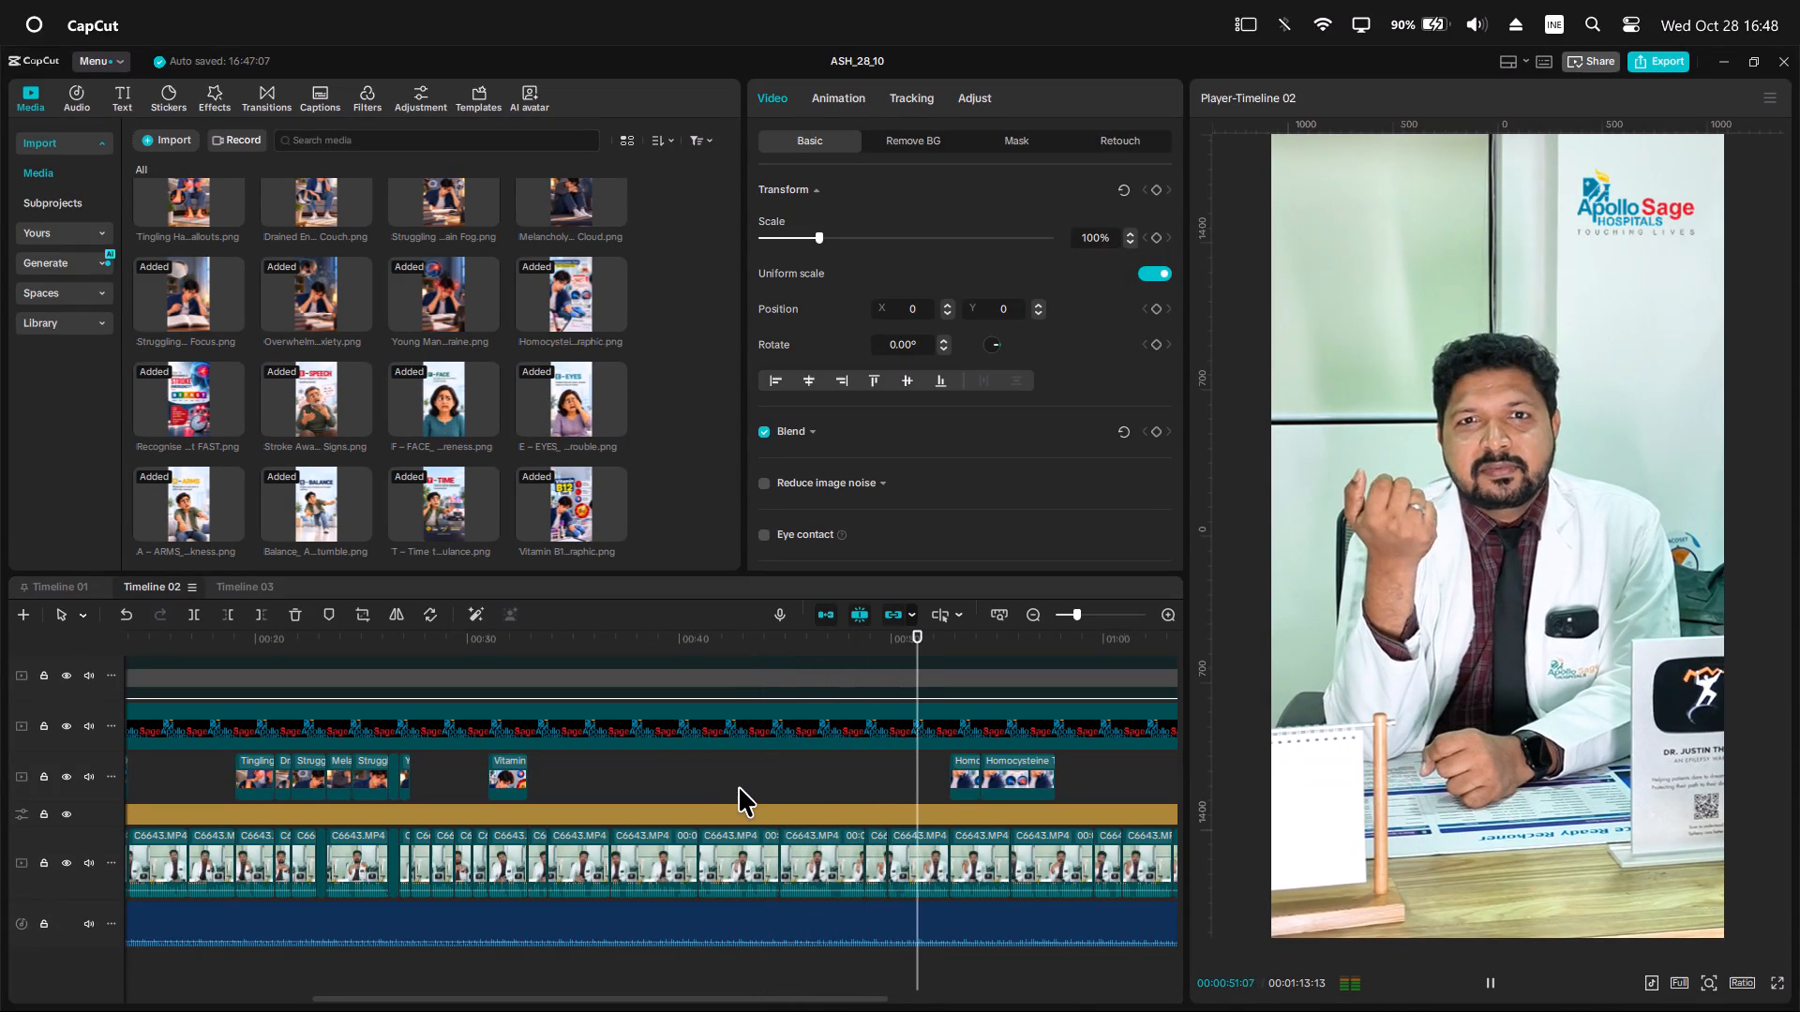
pyautogui.press('space')
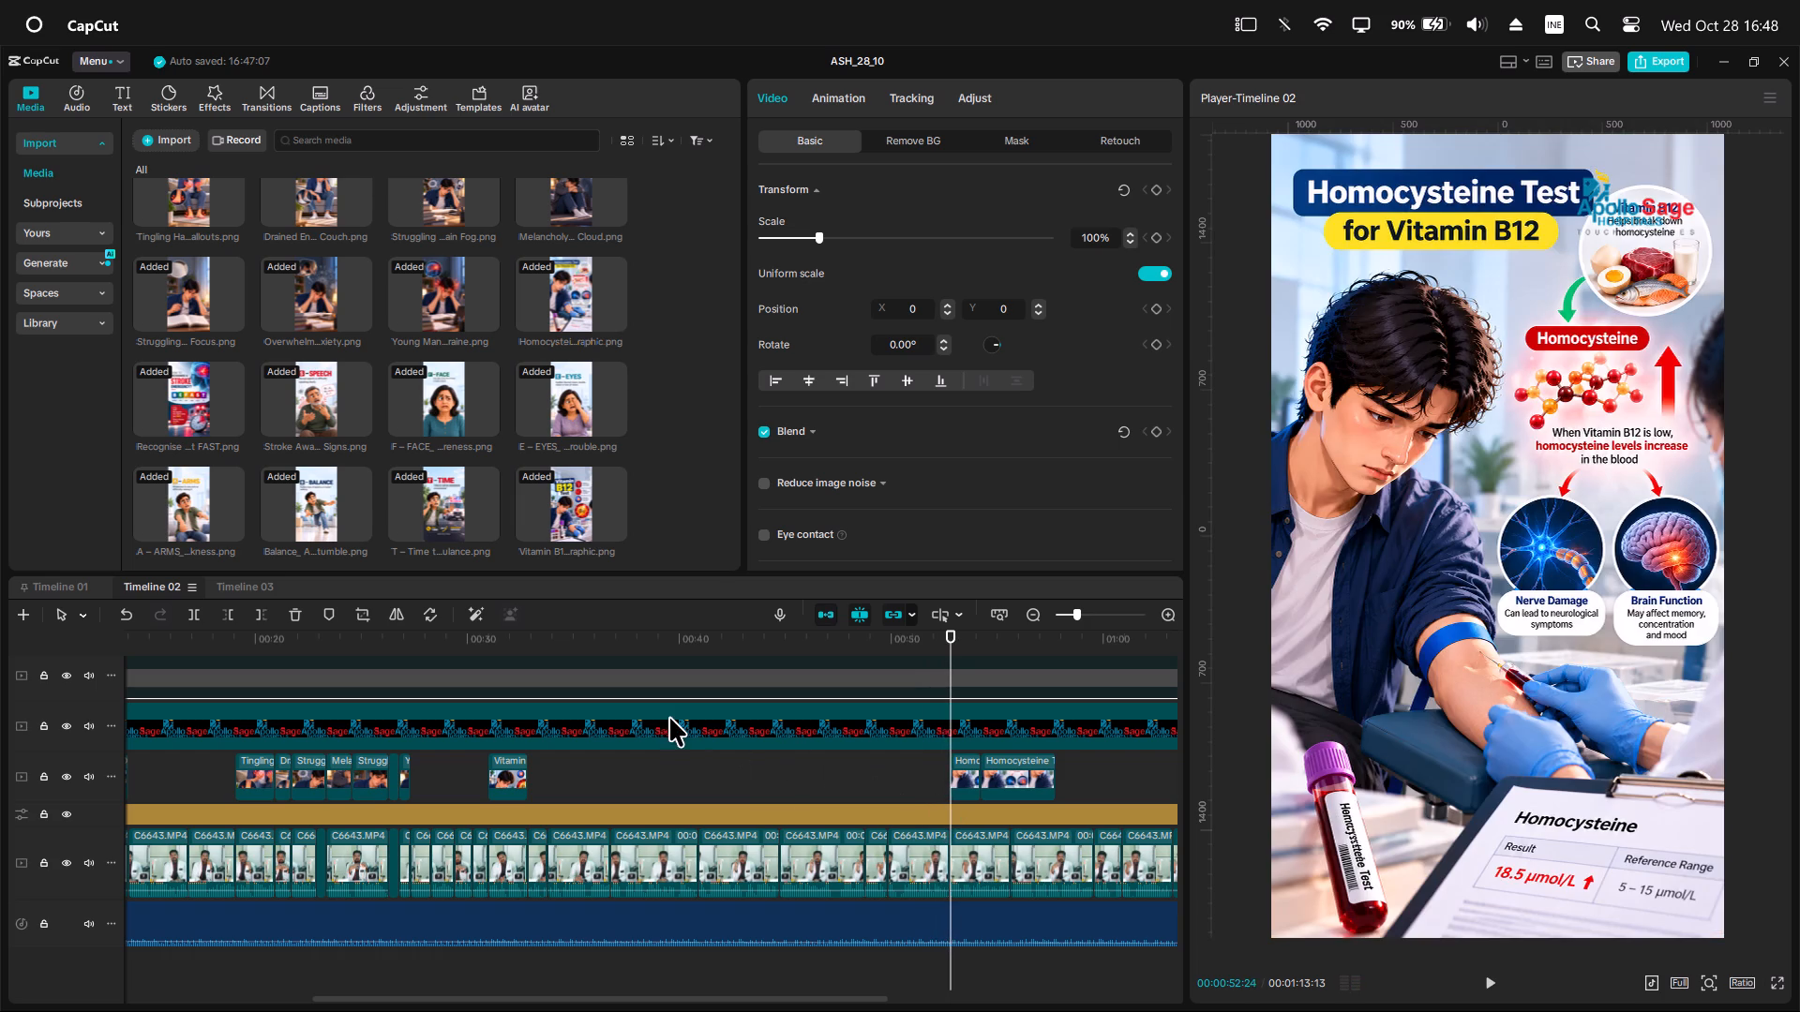
pyautogui.click(631, 654)
pyautogui.press('space')
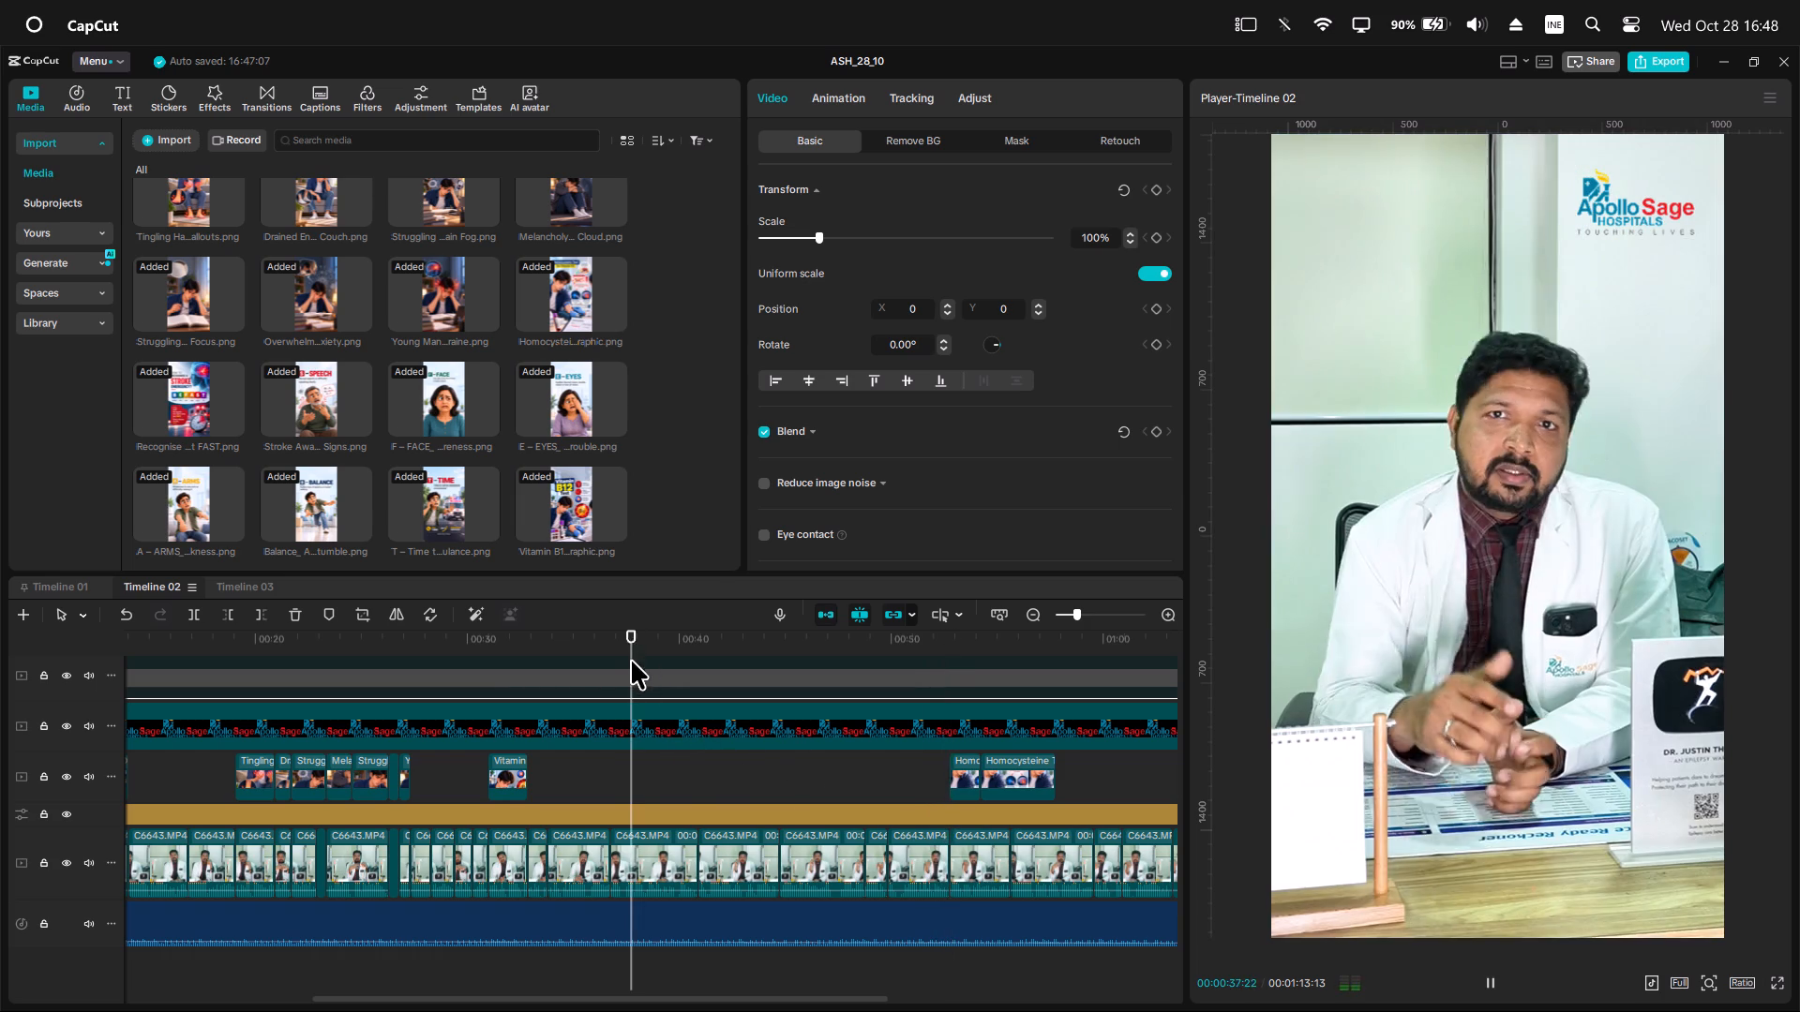
pyautogui.keyDown('alt'); pyautogui.scroll(-2, 705, 779); pyautogui.keyUp('alt')
pyautogui.press('space')
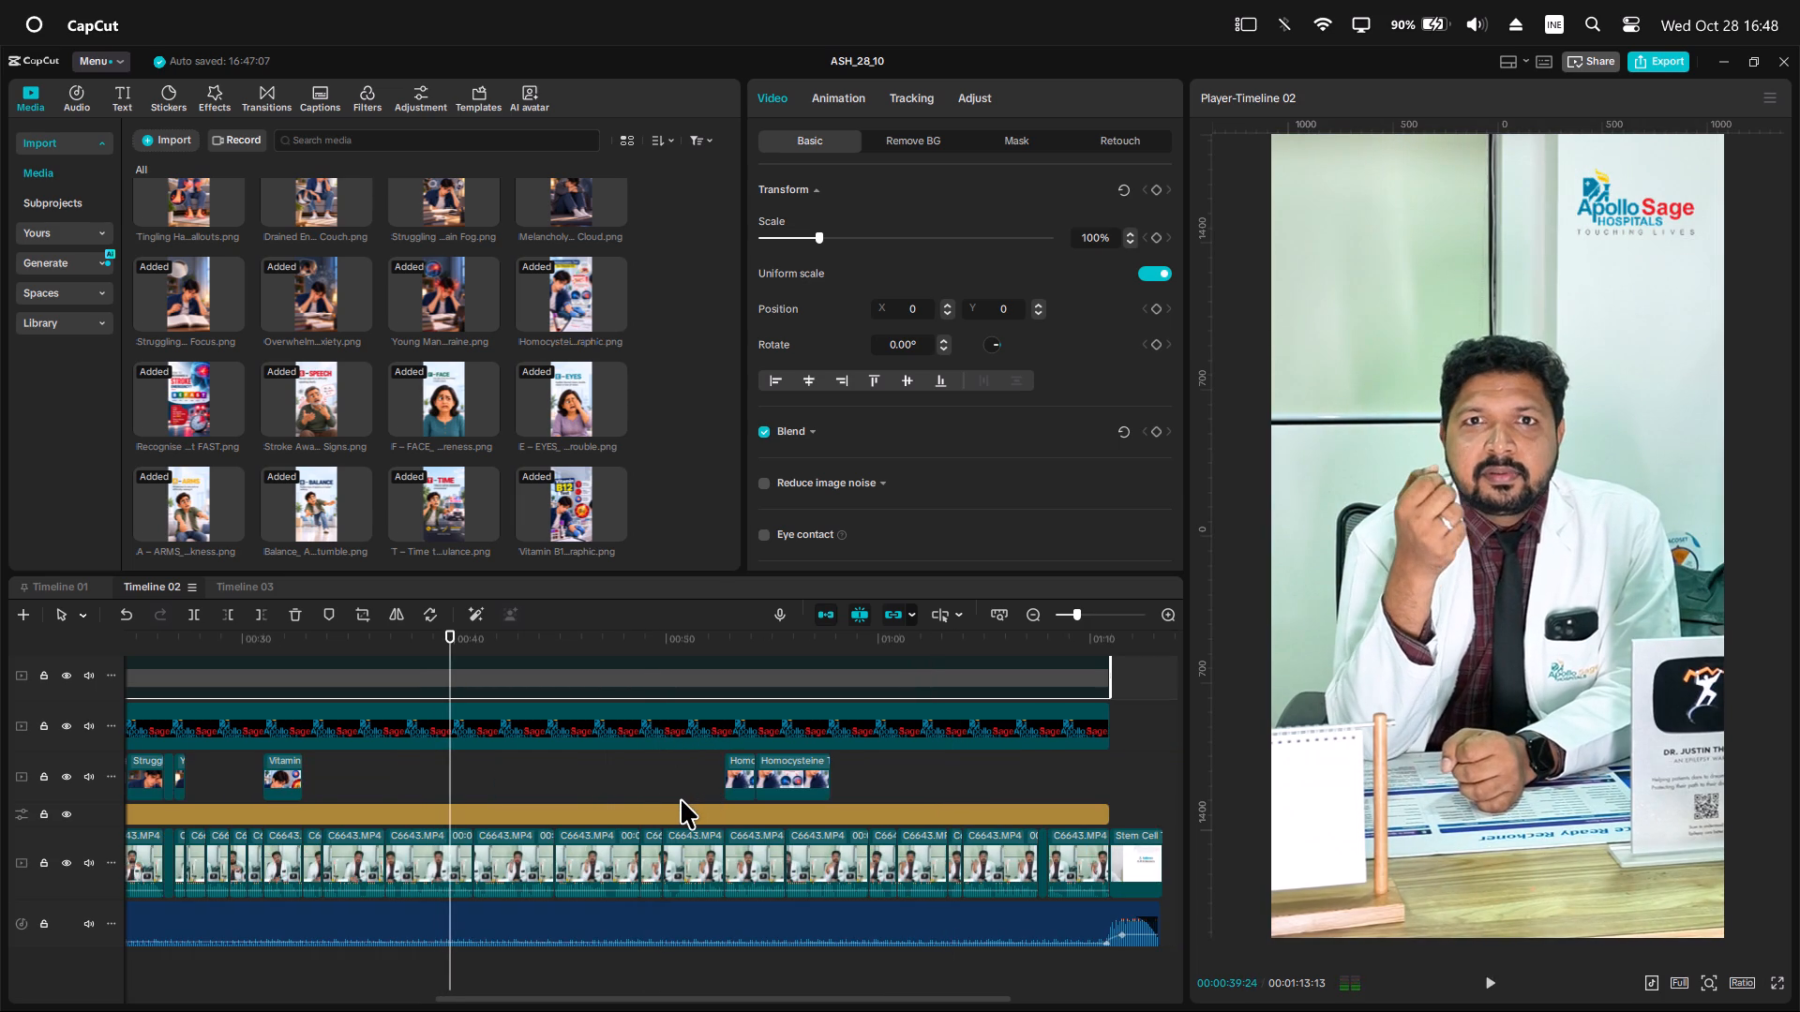
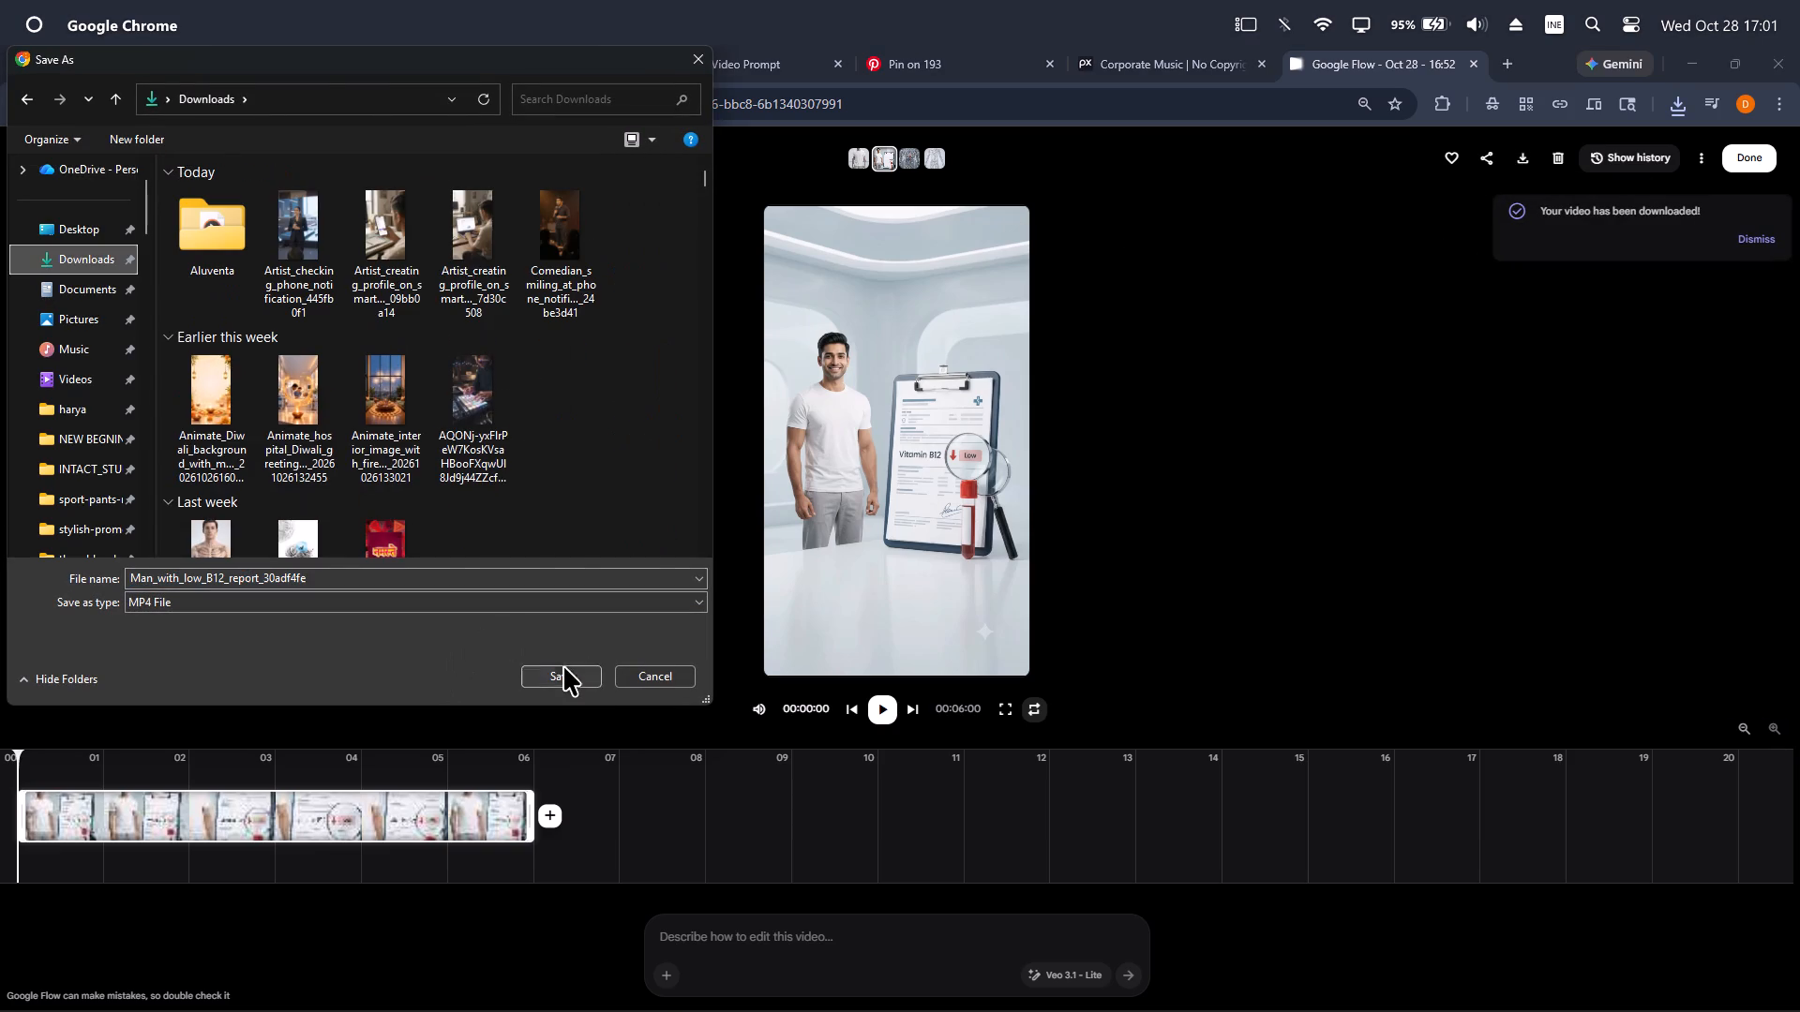
pyautogui.click(566, 679)
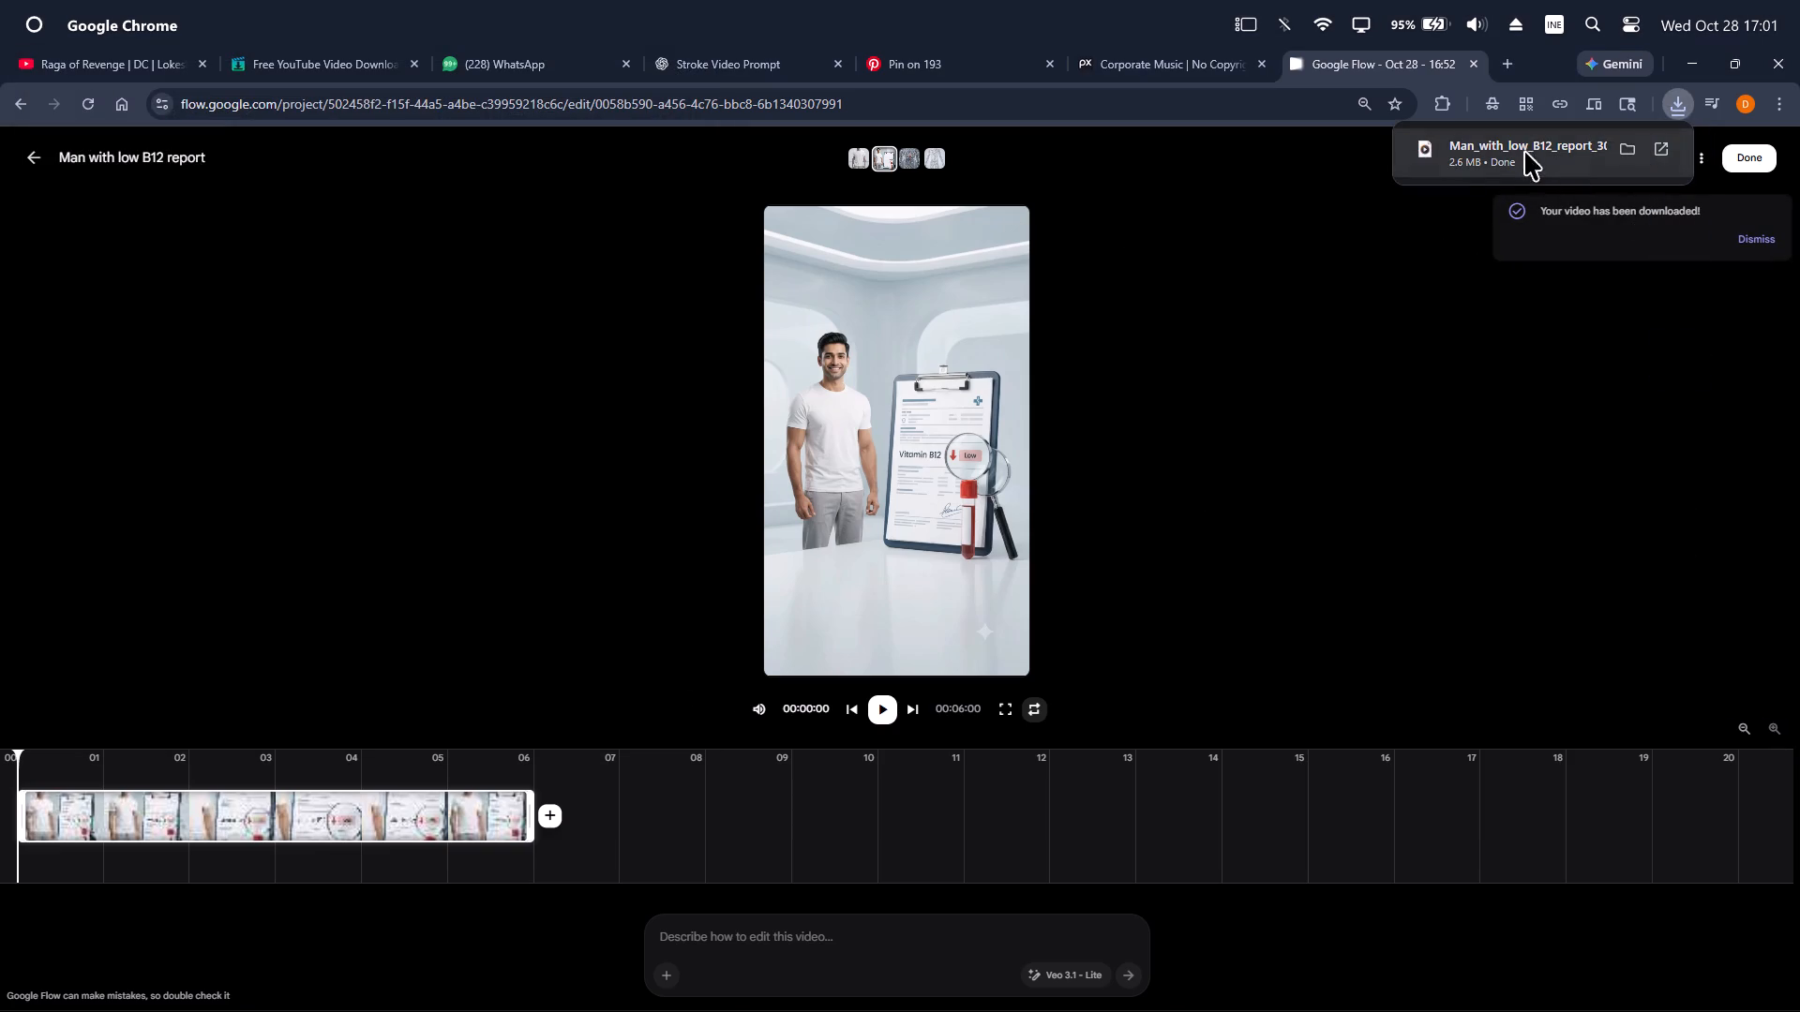
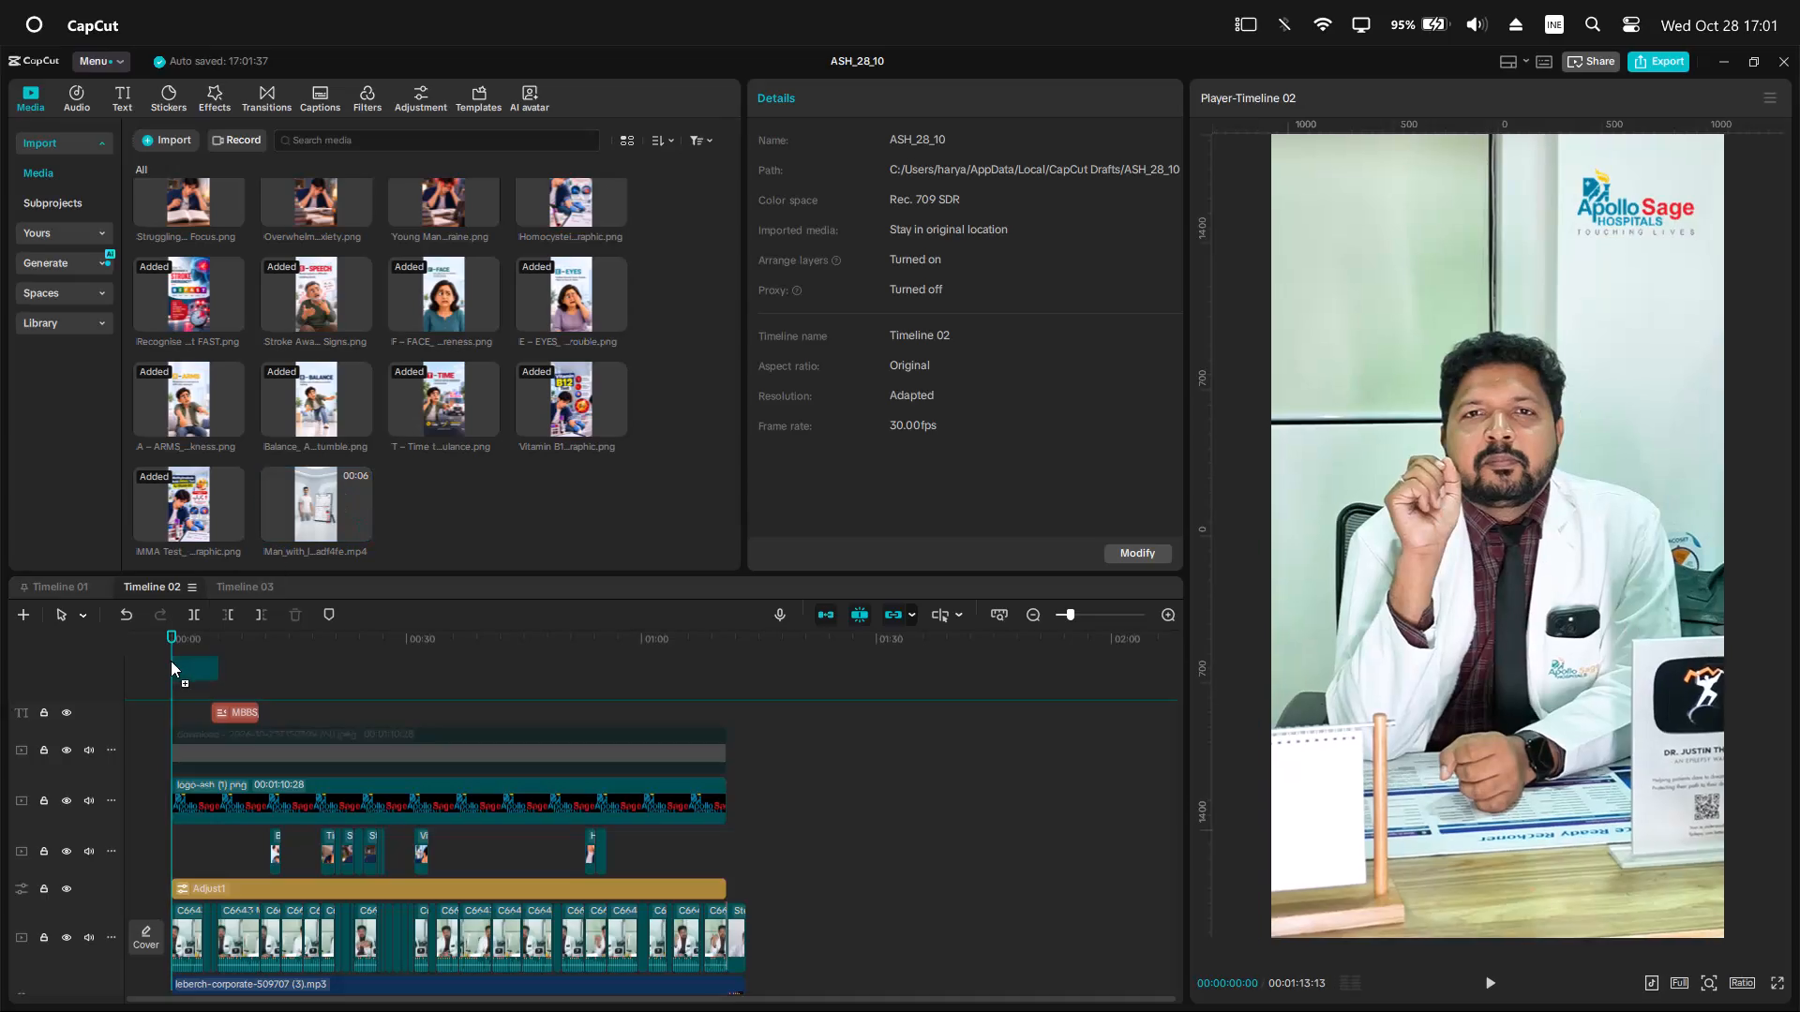
# Preview the newly placed man-with-low-B12-report clip, mute its track, and move the clip down to the start of the illustrations track.
pyautogui.keyDown('ctrl'); pyautogui.scroll(5, 249, 746); pyautogui.keyUp('ctrl')
pyautogui.press('space')
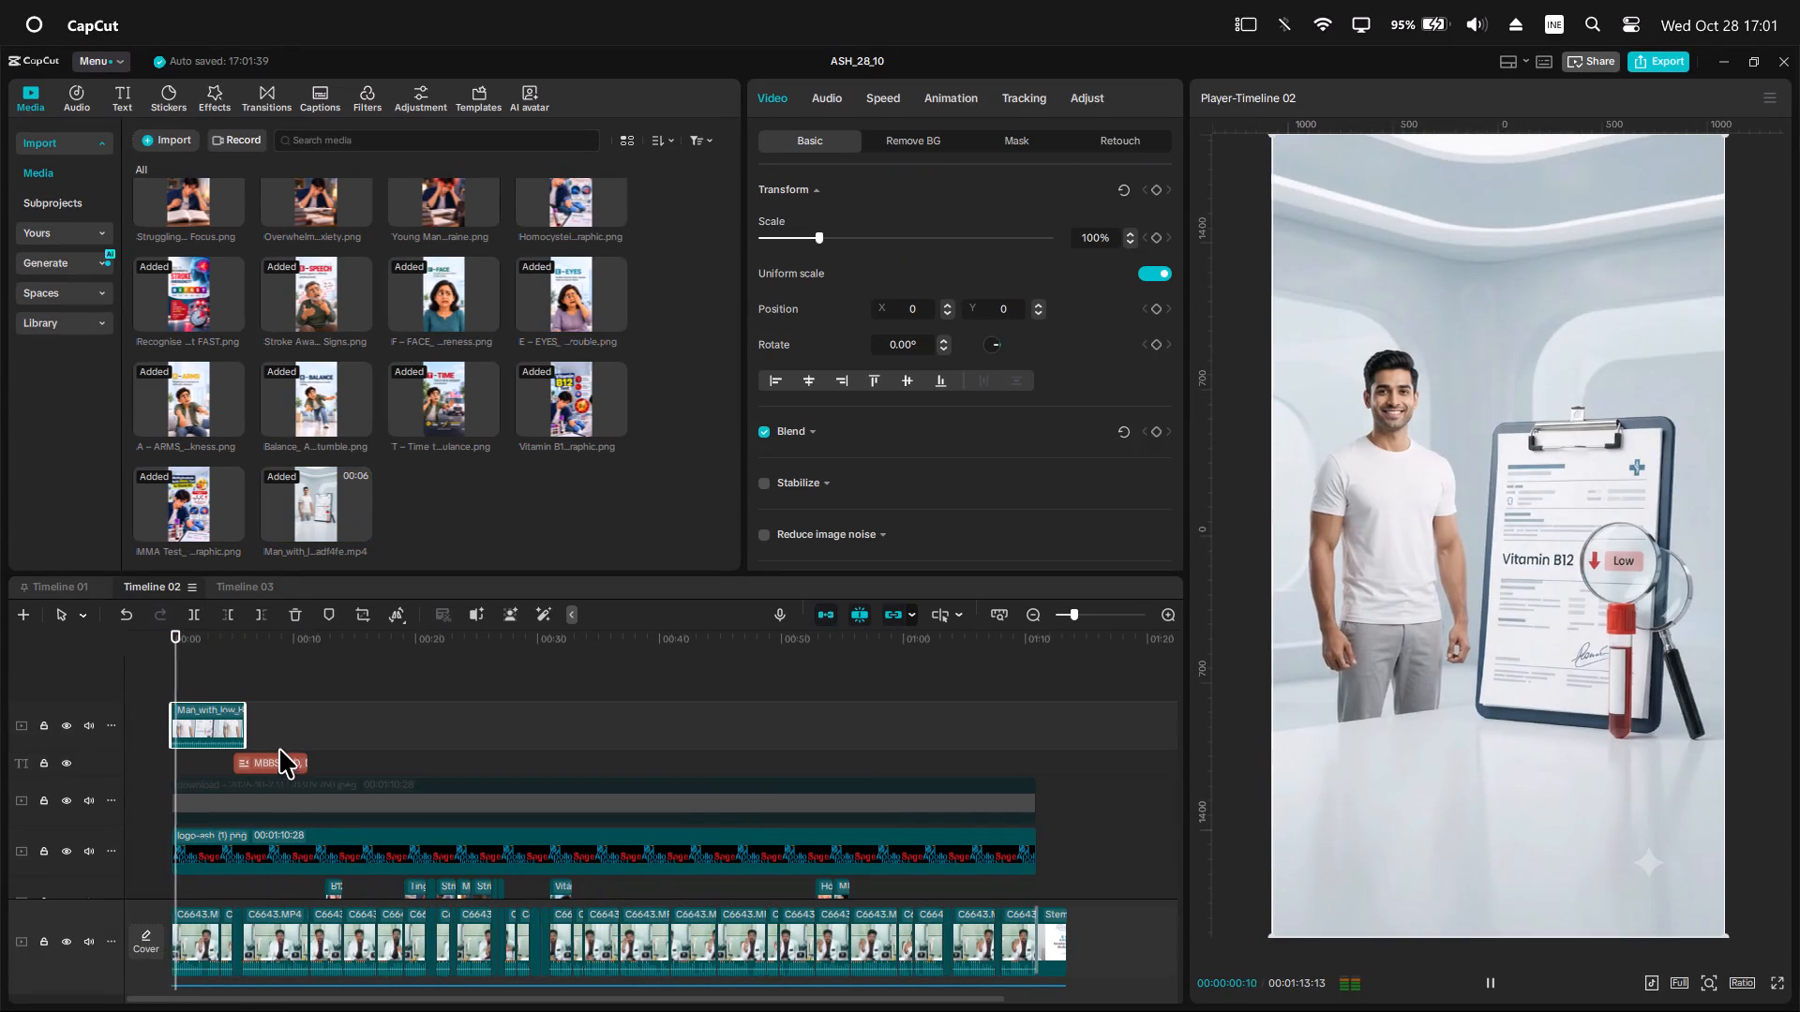
pyautogui.keyDown('ctrl'); pyautogui.scroll(6, 293, 746); pyautogui.keyUp('ctrl')
pyautogui.keyDown('ctrl'); pyautogui.scroll(-5, 307, 745); pyautogui.keyUp('ctrl')
pyautogui.press('space')
pyautogui.scroll(6, 163, 747)
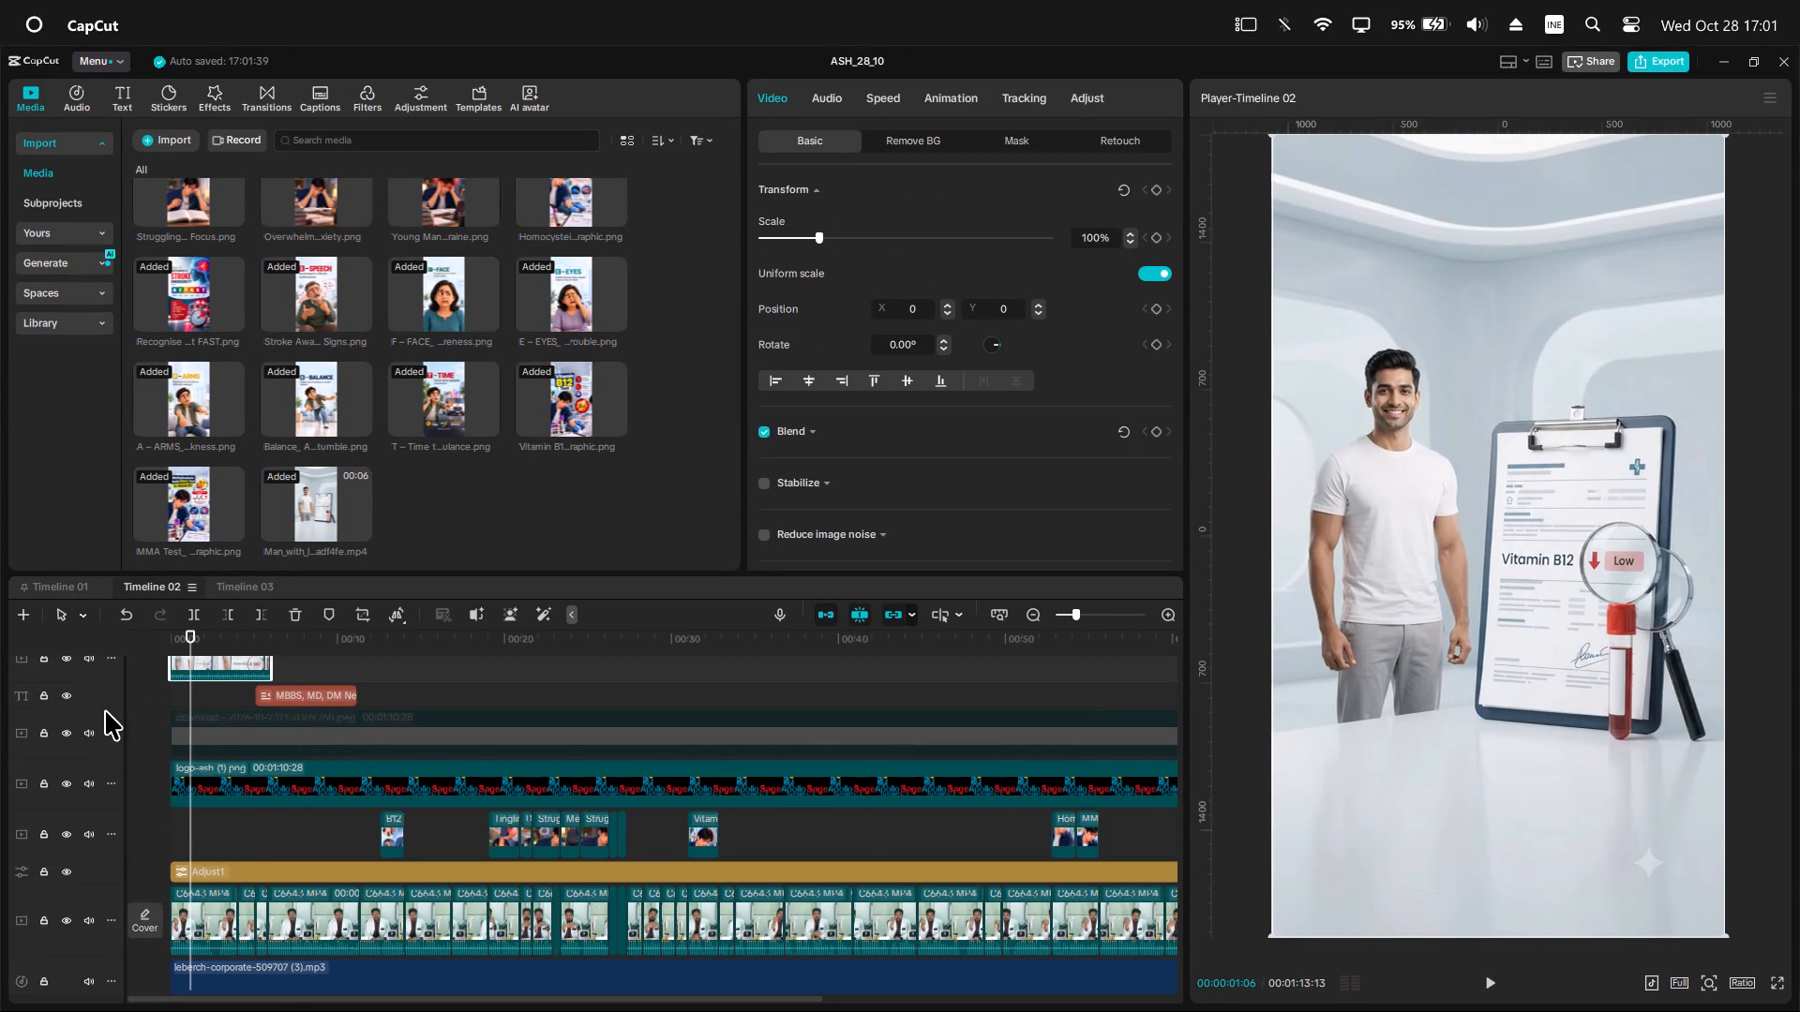
pyautogui.scroll(1, 227, 833)
pyautogui.scroll(-2, 277, 824)
pyautogui.scroll(5, 277, 823)
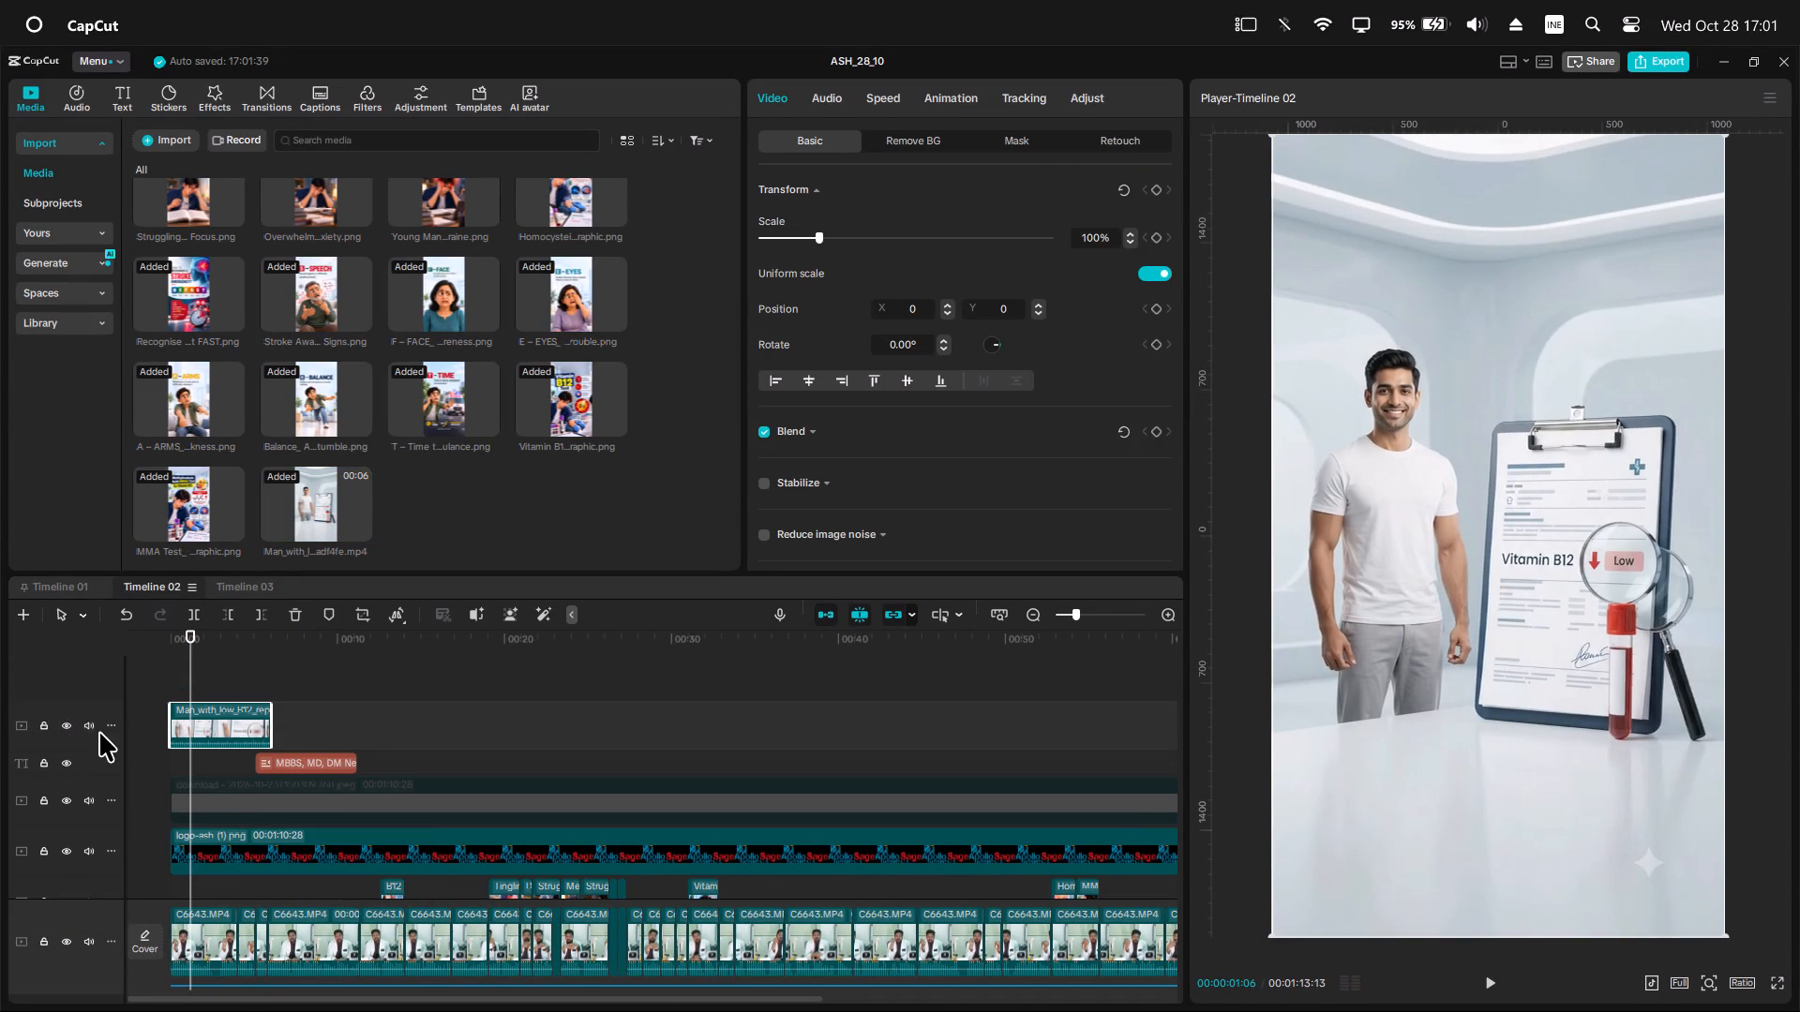
pyautogui.click(88, 730)
pyautogui.moveTo(205, 730); pyautogui.dragTo(242, 734)
pyautogui.scroll(-6, 234, 766)
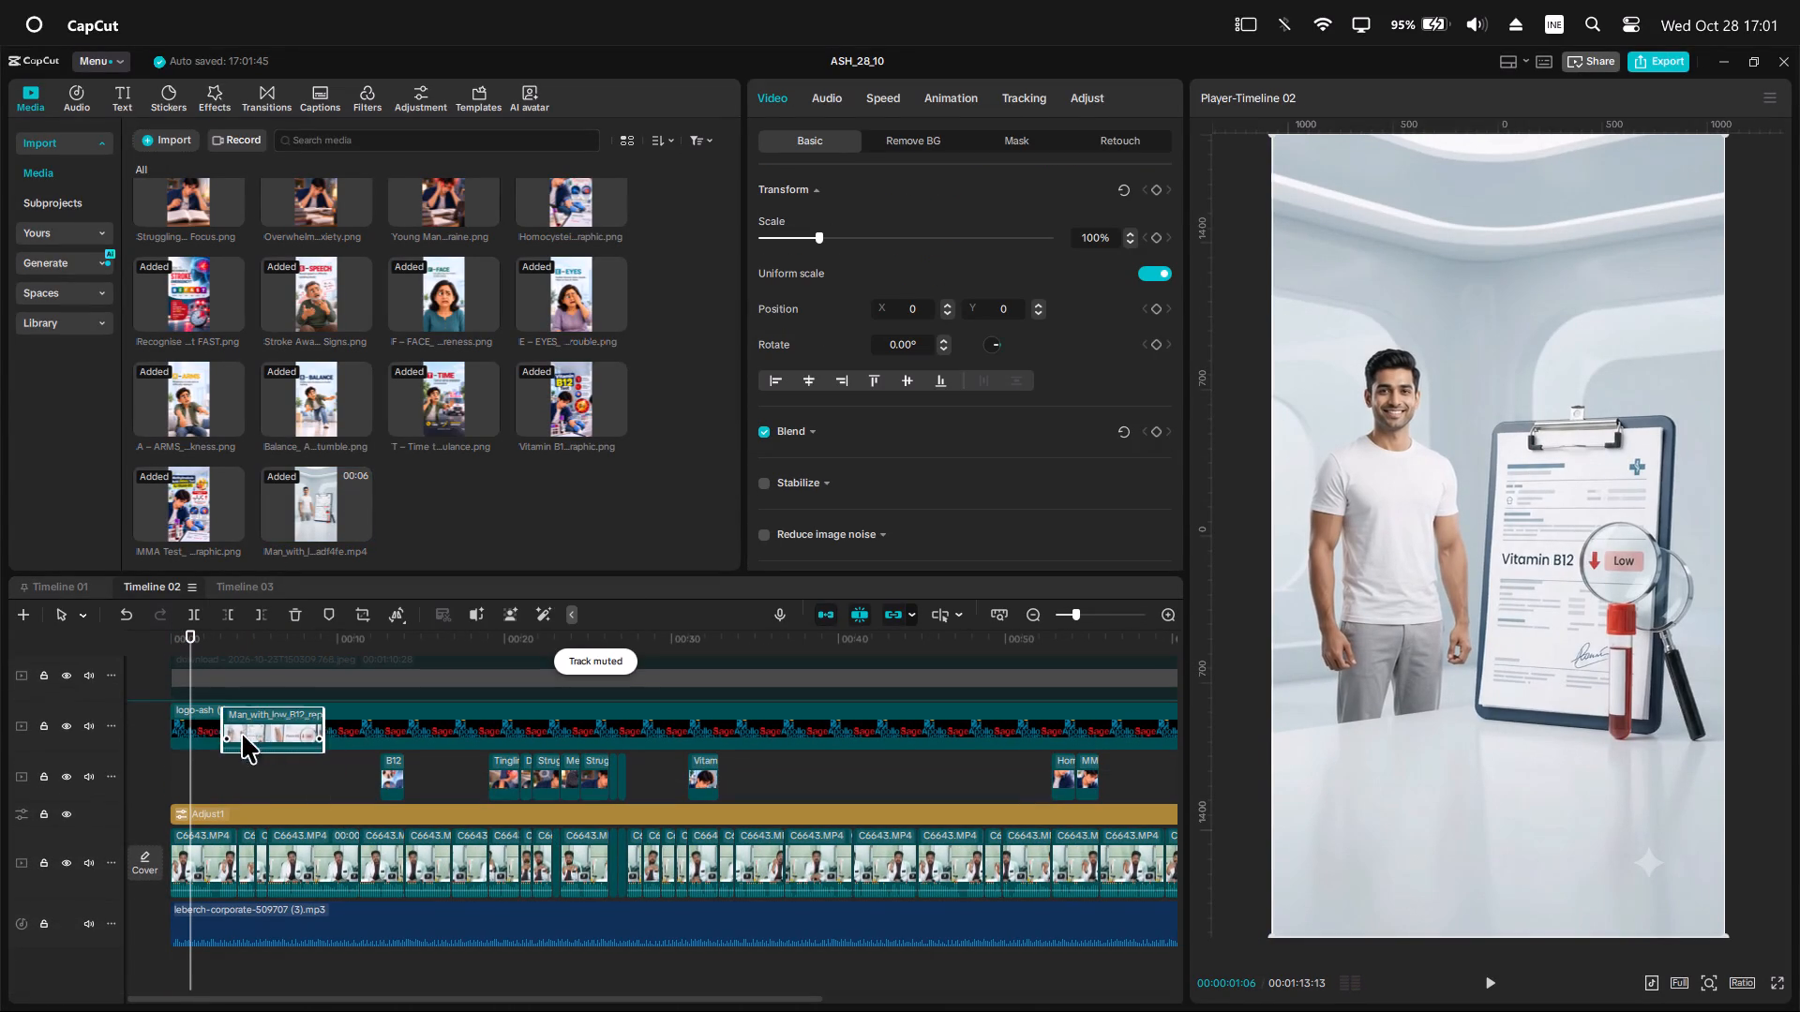
pyautogui.moveTo(242, 734); pyautogui.dragTo(187, 761)
# Trim the end of the man-with-low-B12-report clip at about 00:00:05:03.
pyautogui.press('space')
pyautogui.keyDown('ctrl'); pyautogui.scroll(3, 193, 761); pyautogui.keyUp('ctrl')
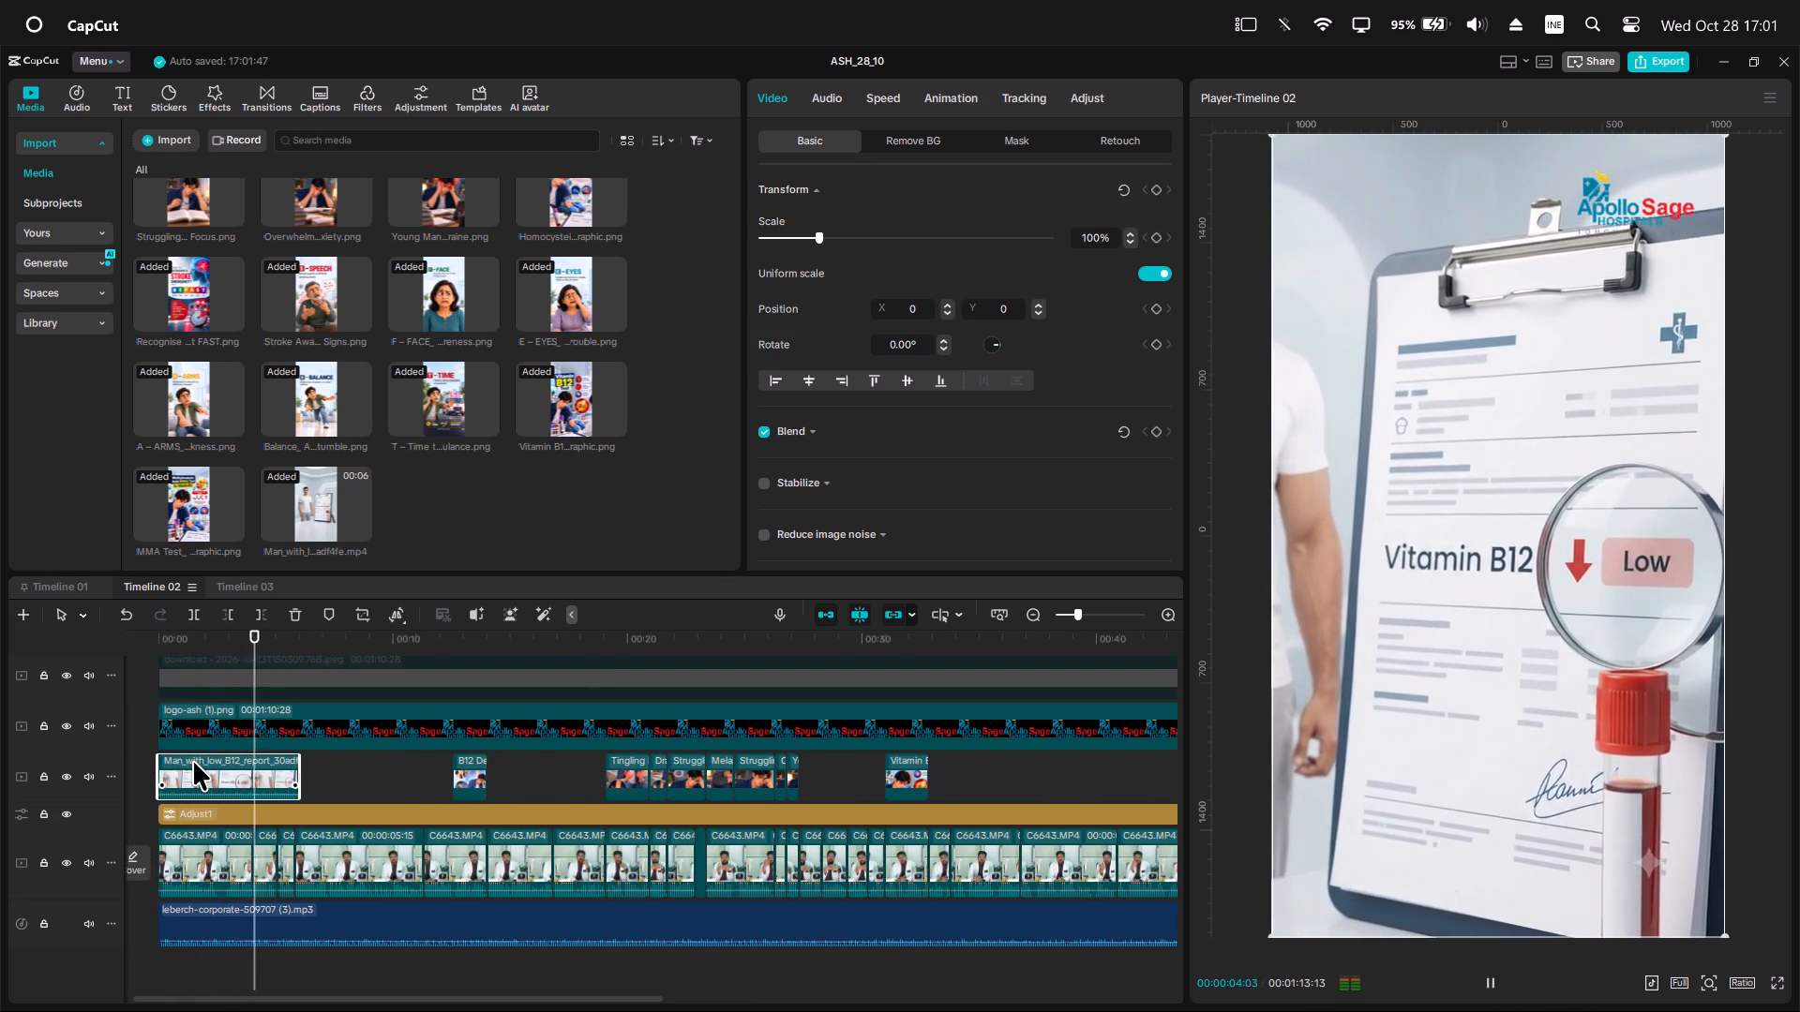
pyautogui.press('space')
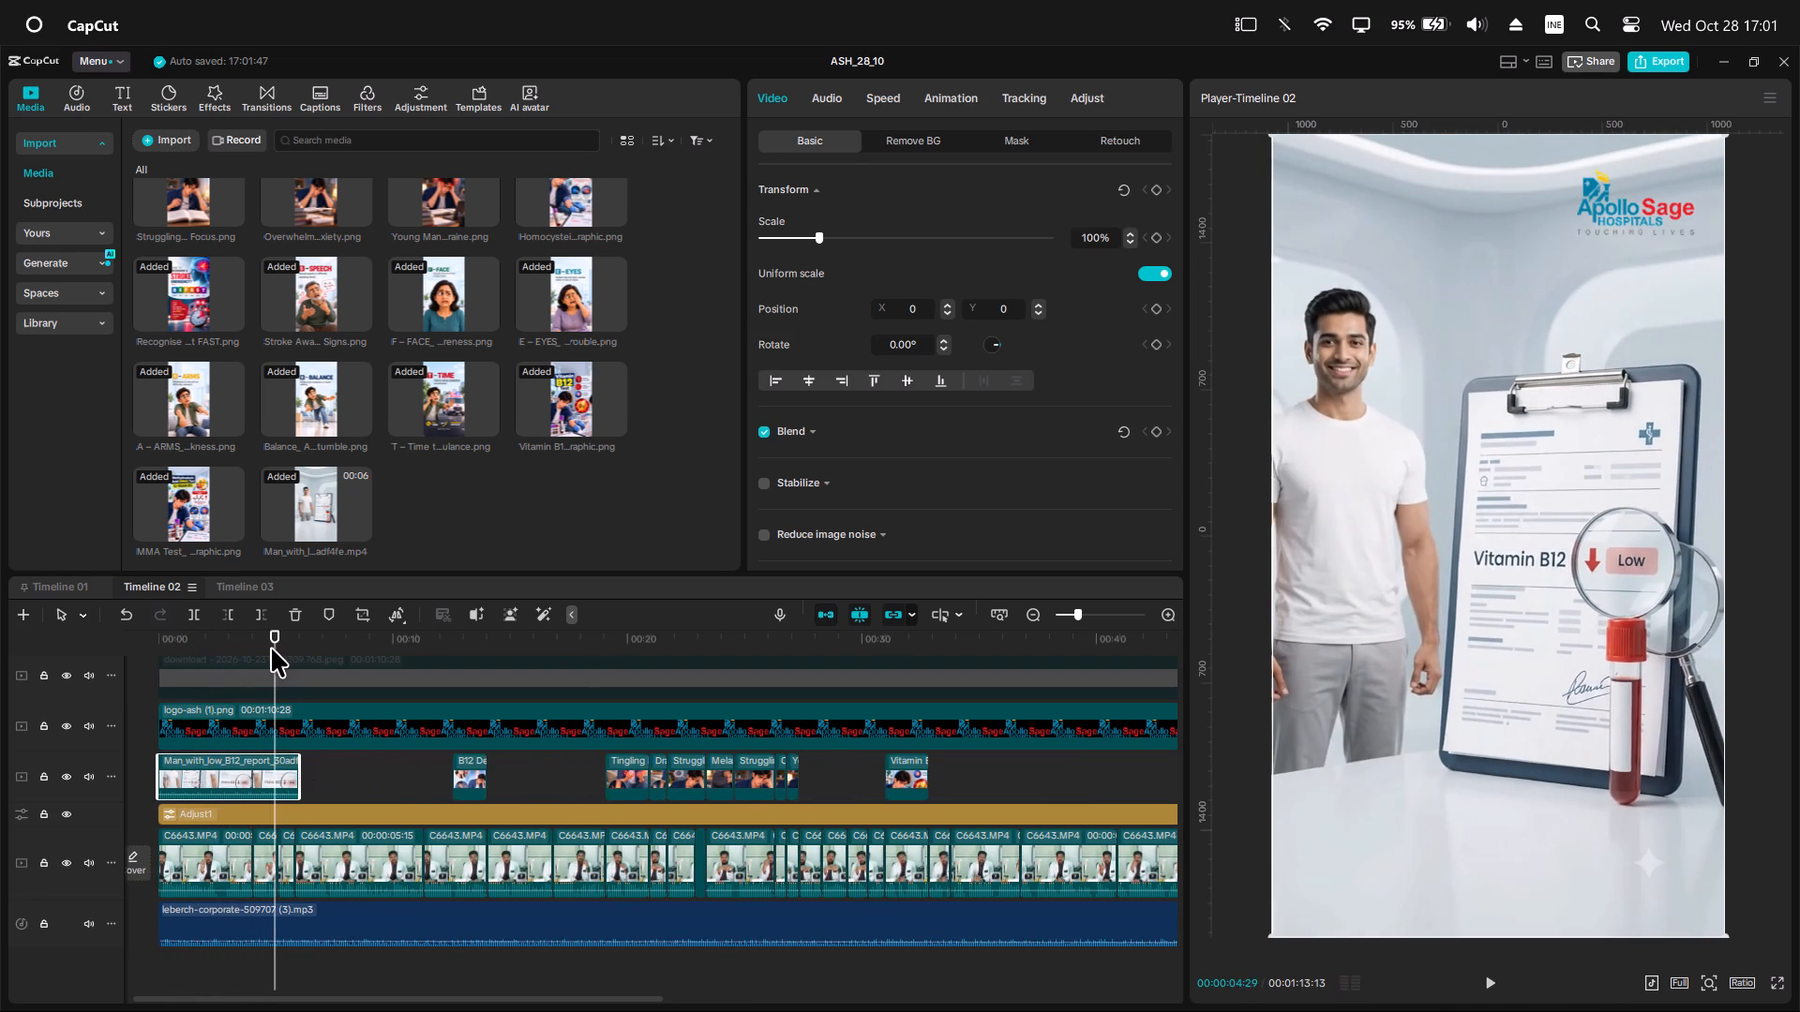
pyautogui.click(270, 647)
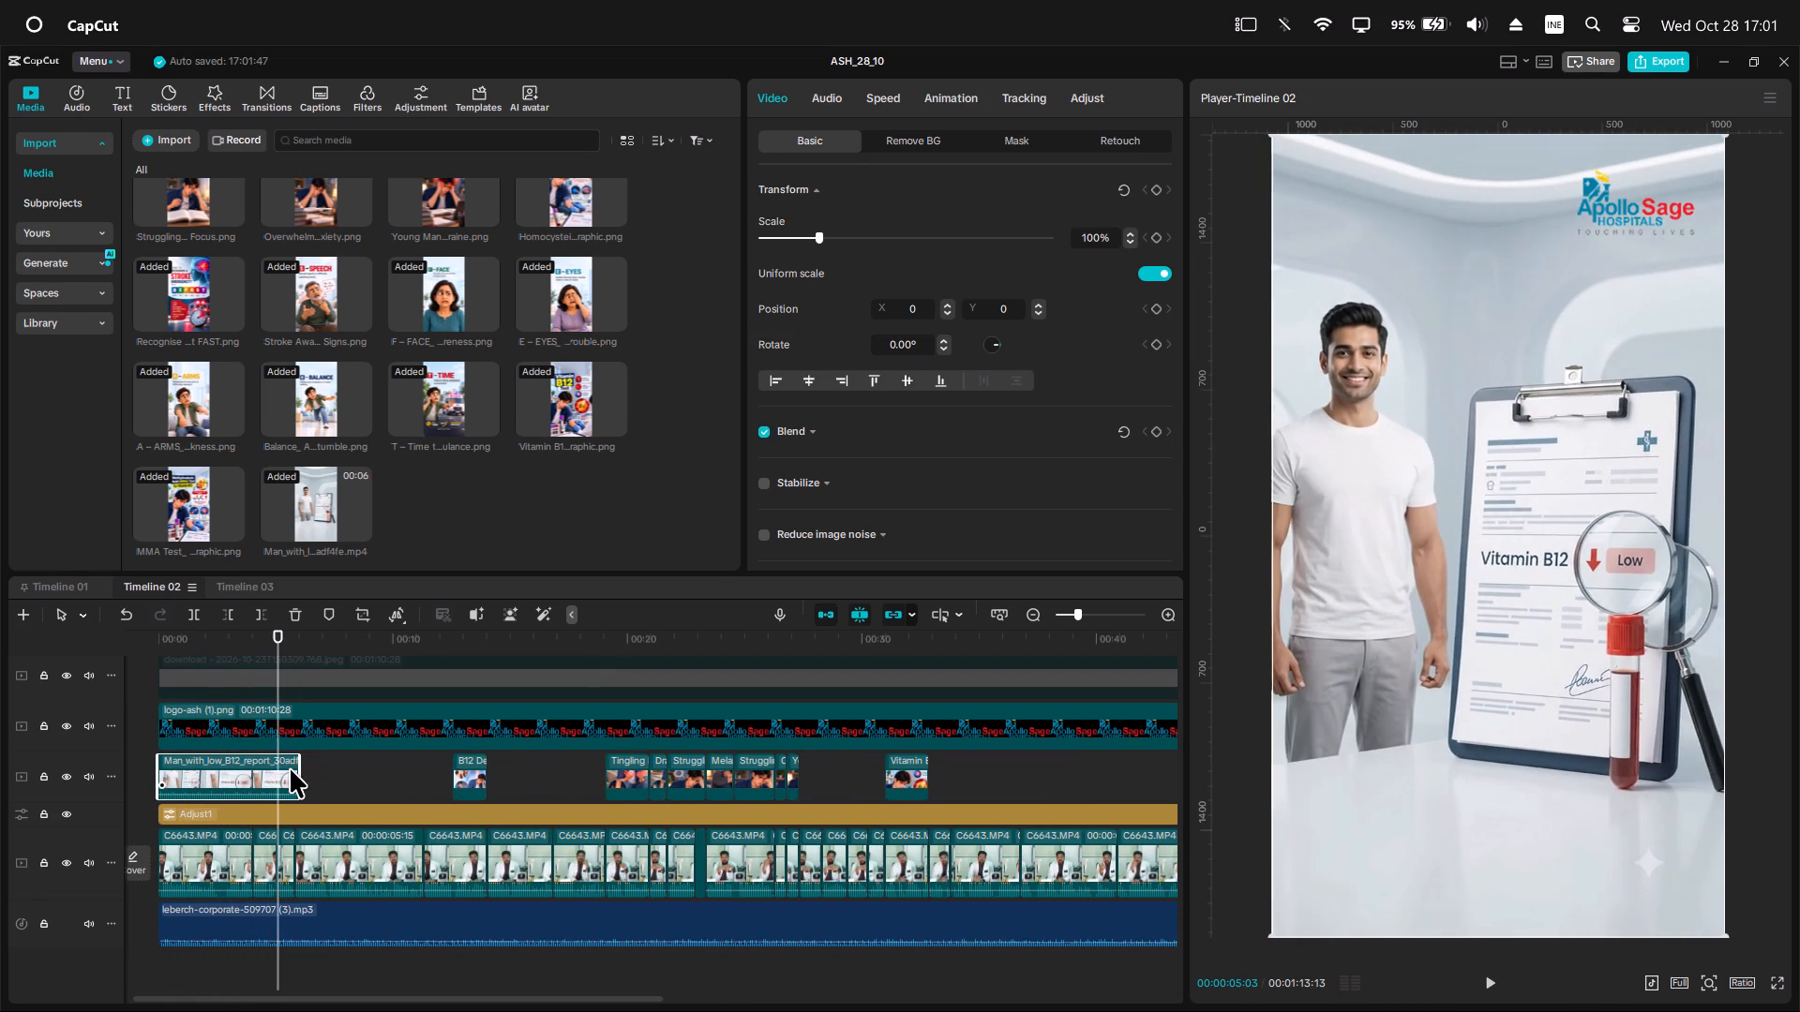
pyautogui.click(285, 769)
pyautogui.press('w')
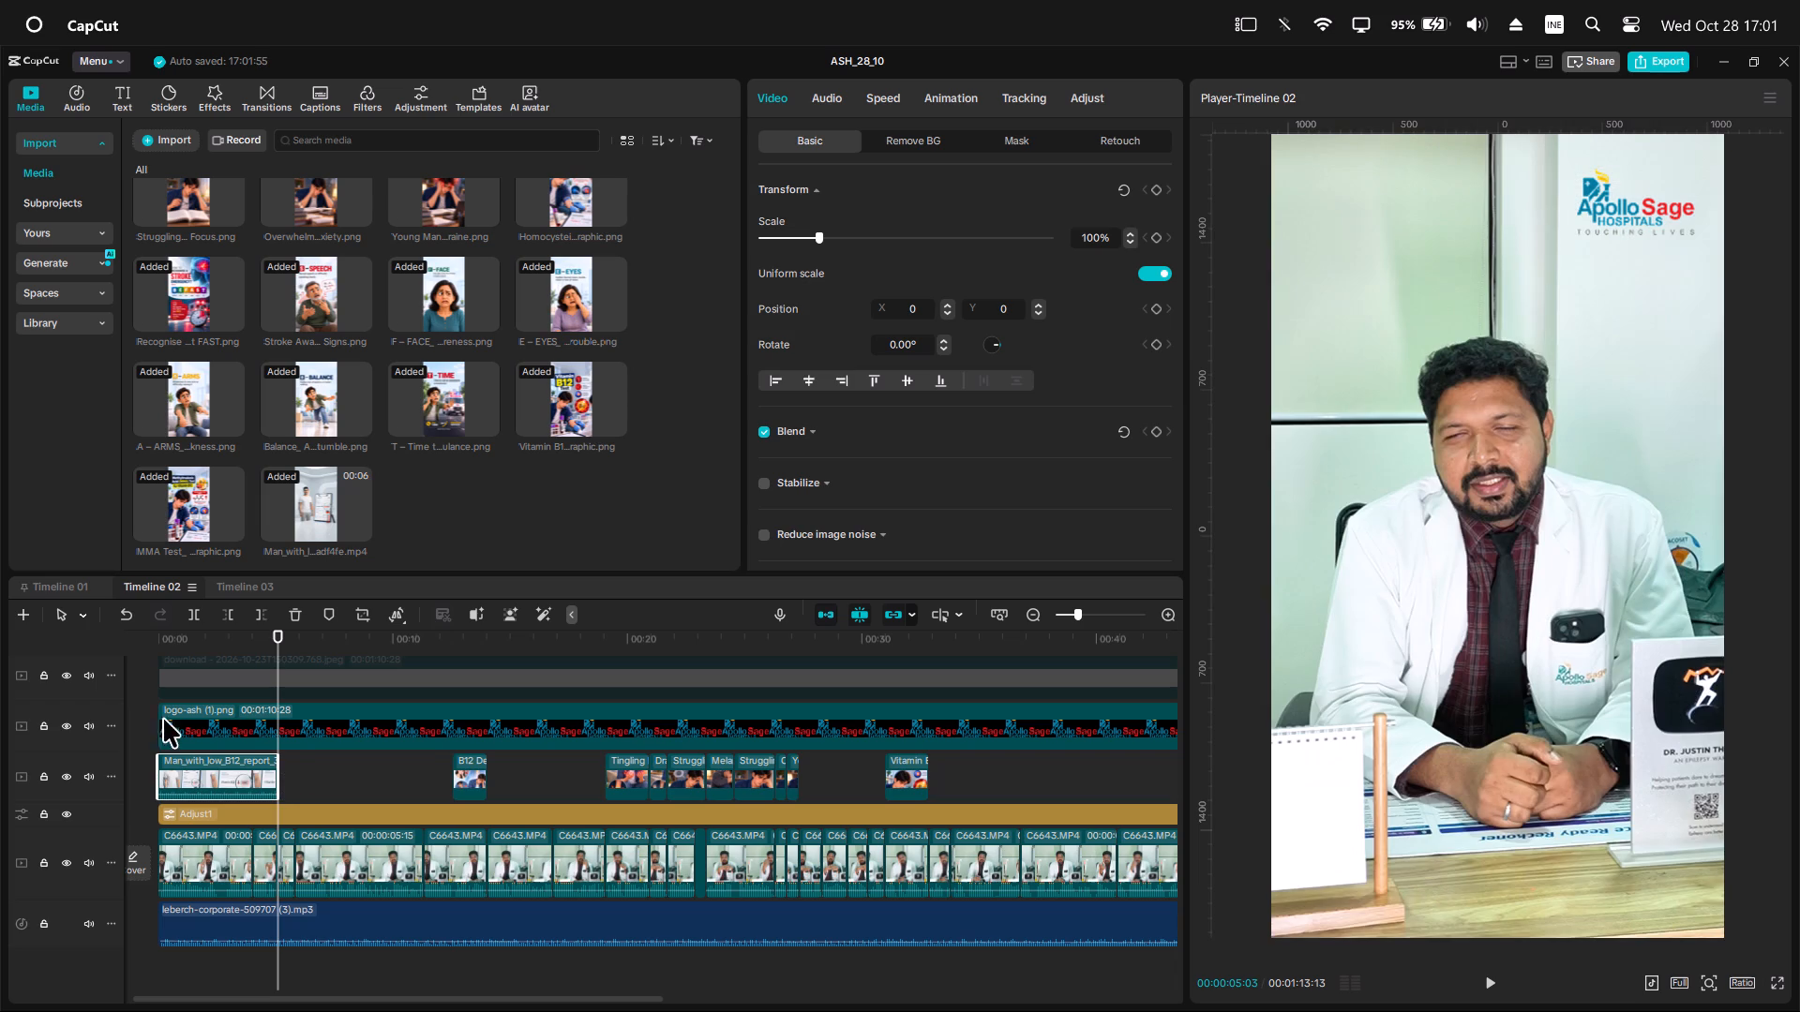
# Mute the illustrations track that holds the man-with-low-B12-report clip.
pyautogui.click(89, 774)
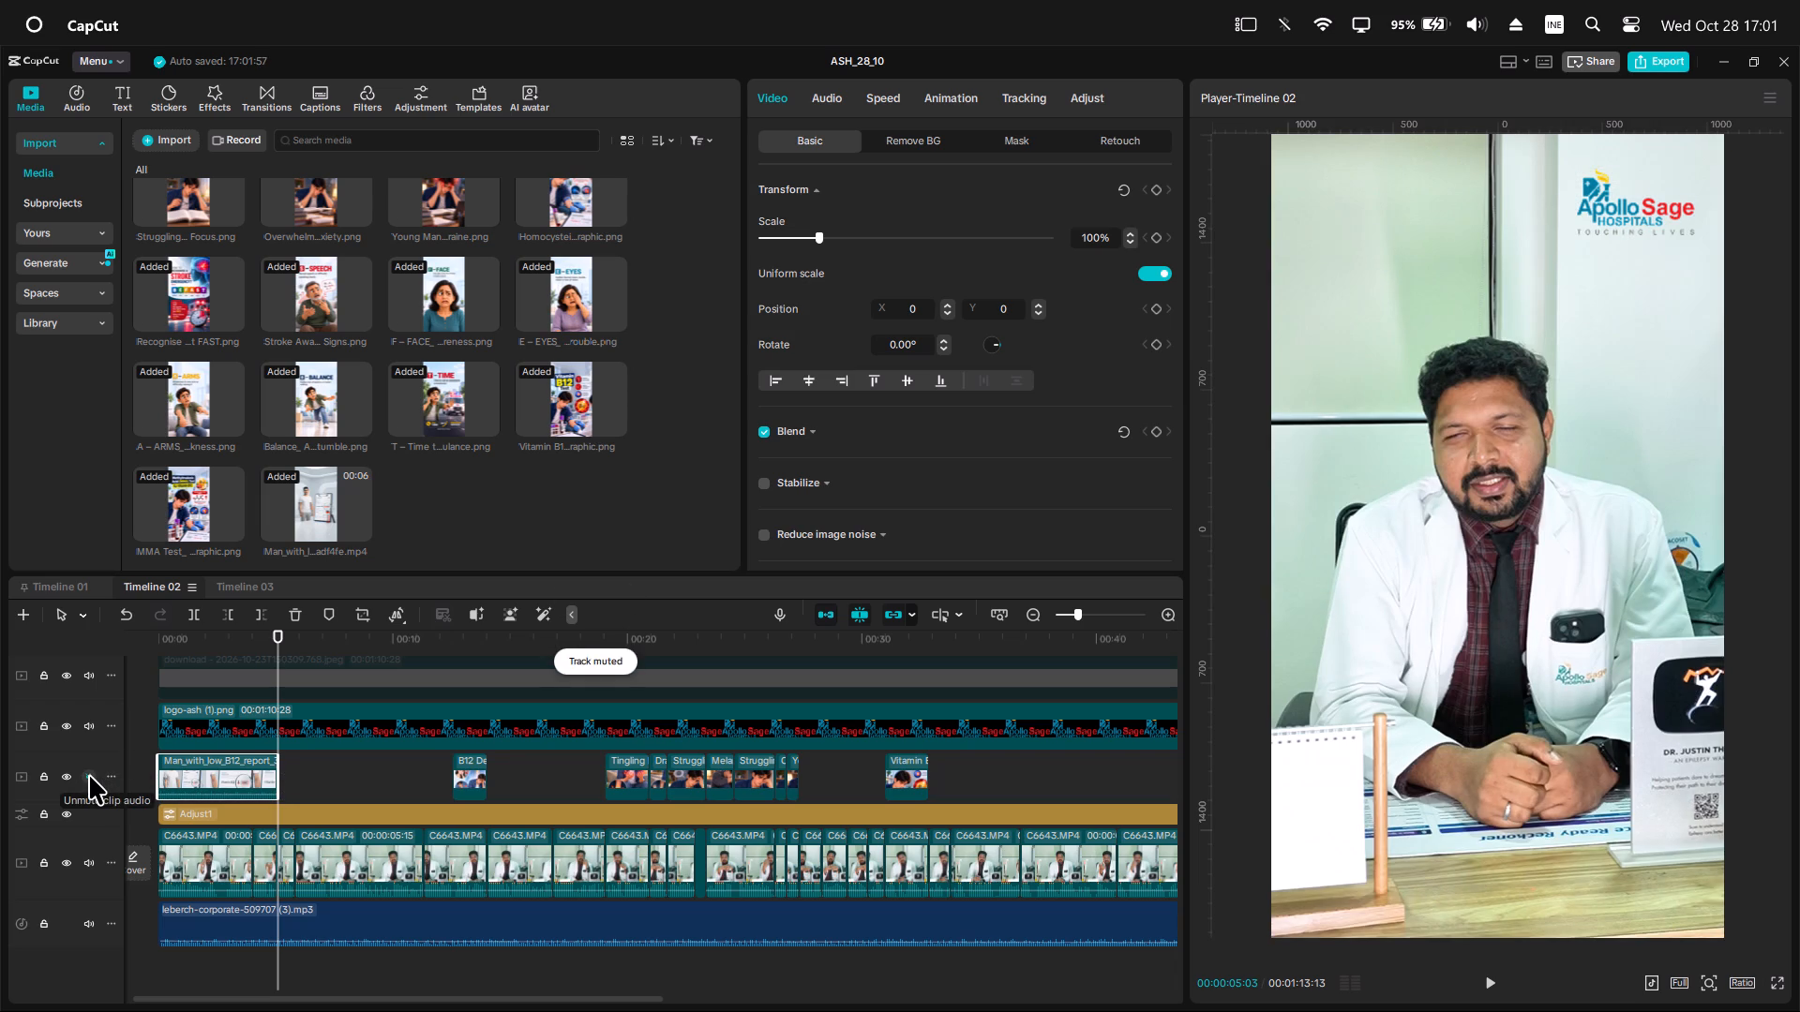
# Scale the man-with-low-B12-report clip to 113%, lower it in the frame to Y -250, and check its playback.
pyautogui.moveTo(212, 642); pyautogui.dragTo(42, 618)
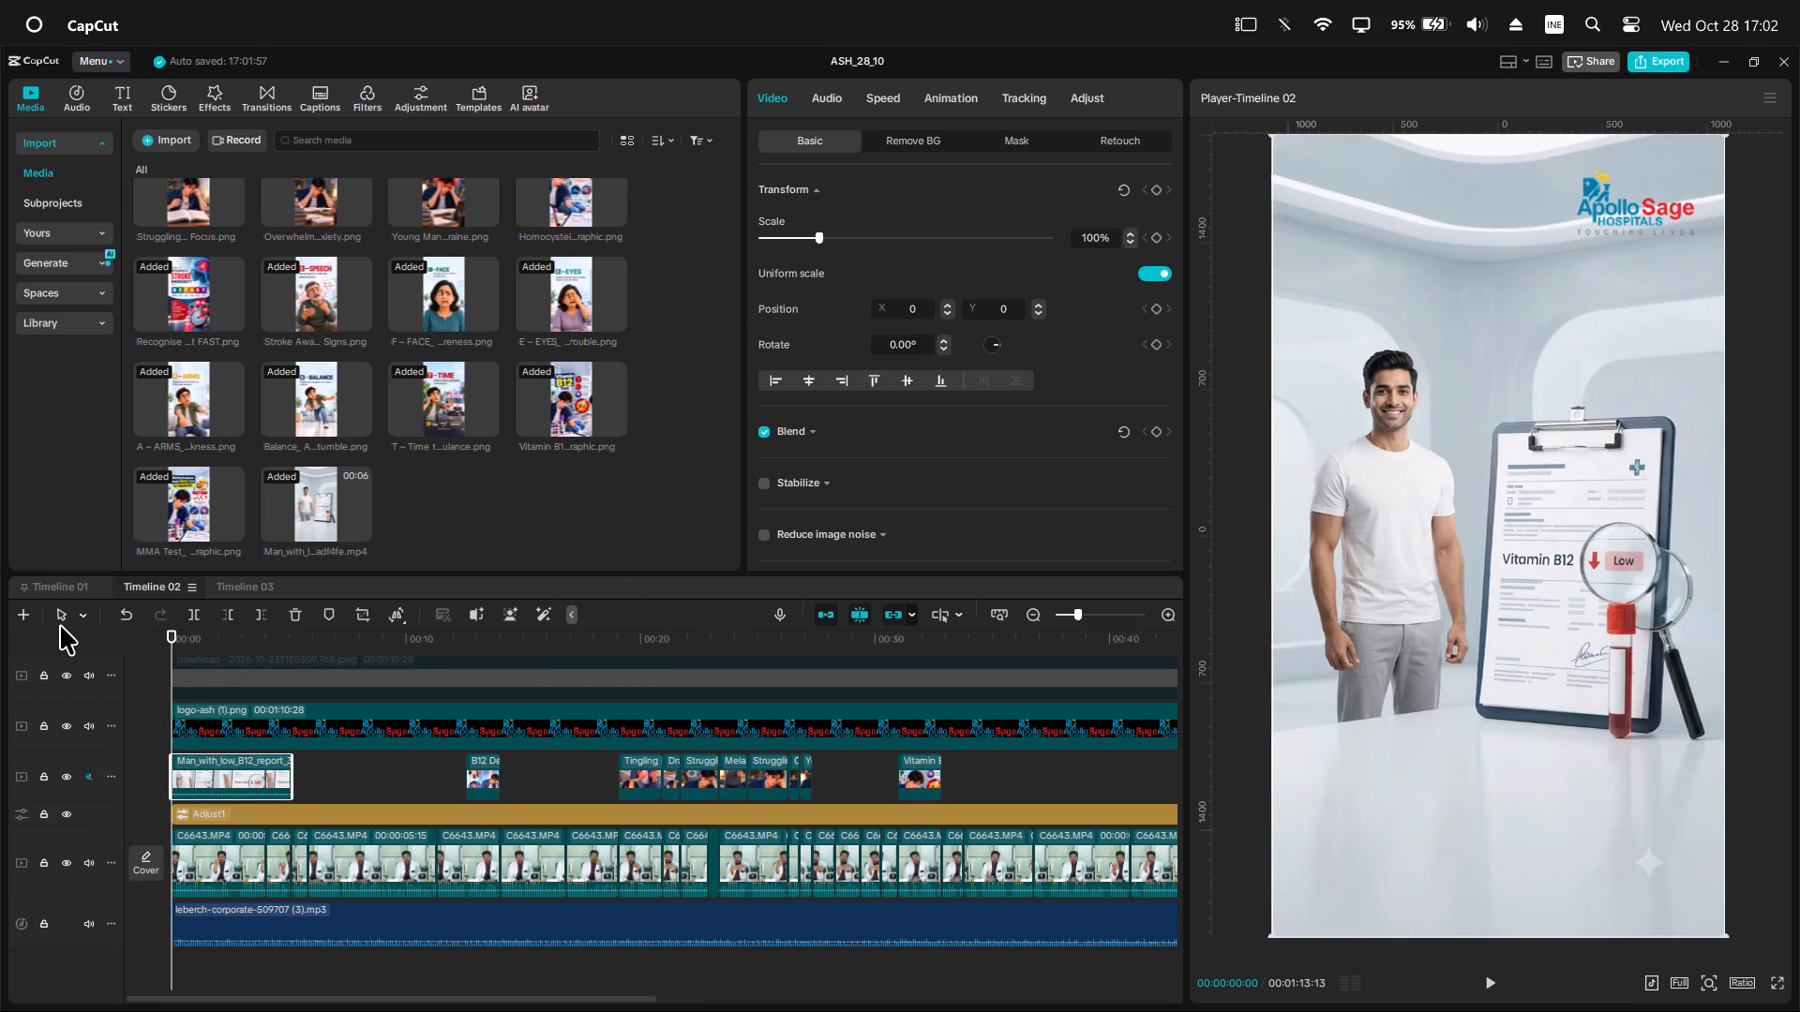
pyautogui.click(256, 792)
pyautogui.keyDown('shift'); pyautogui.click(1130, 233); pyautogui.keyUp('shift')
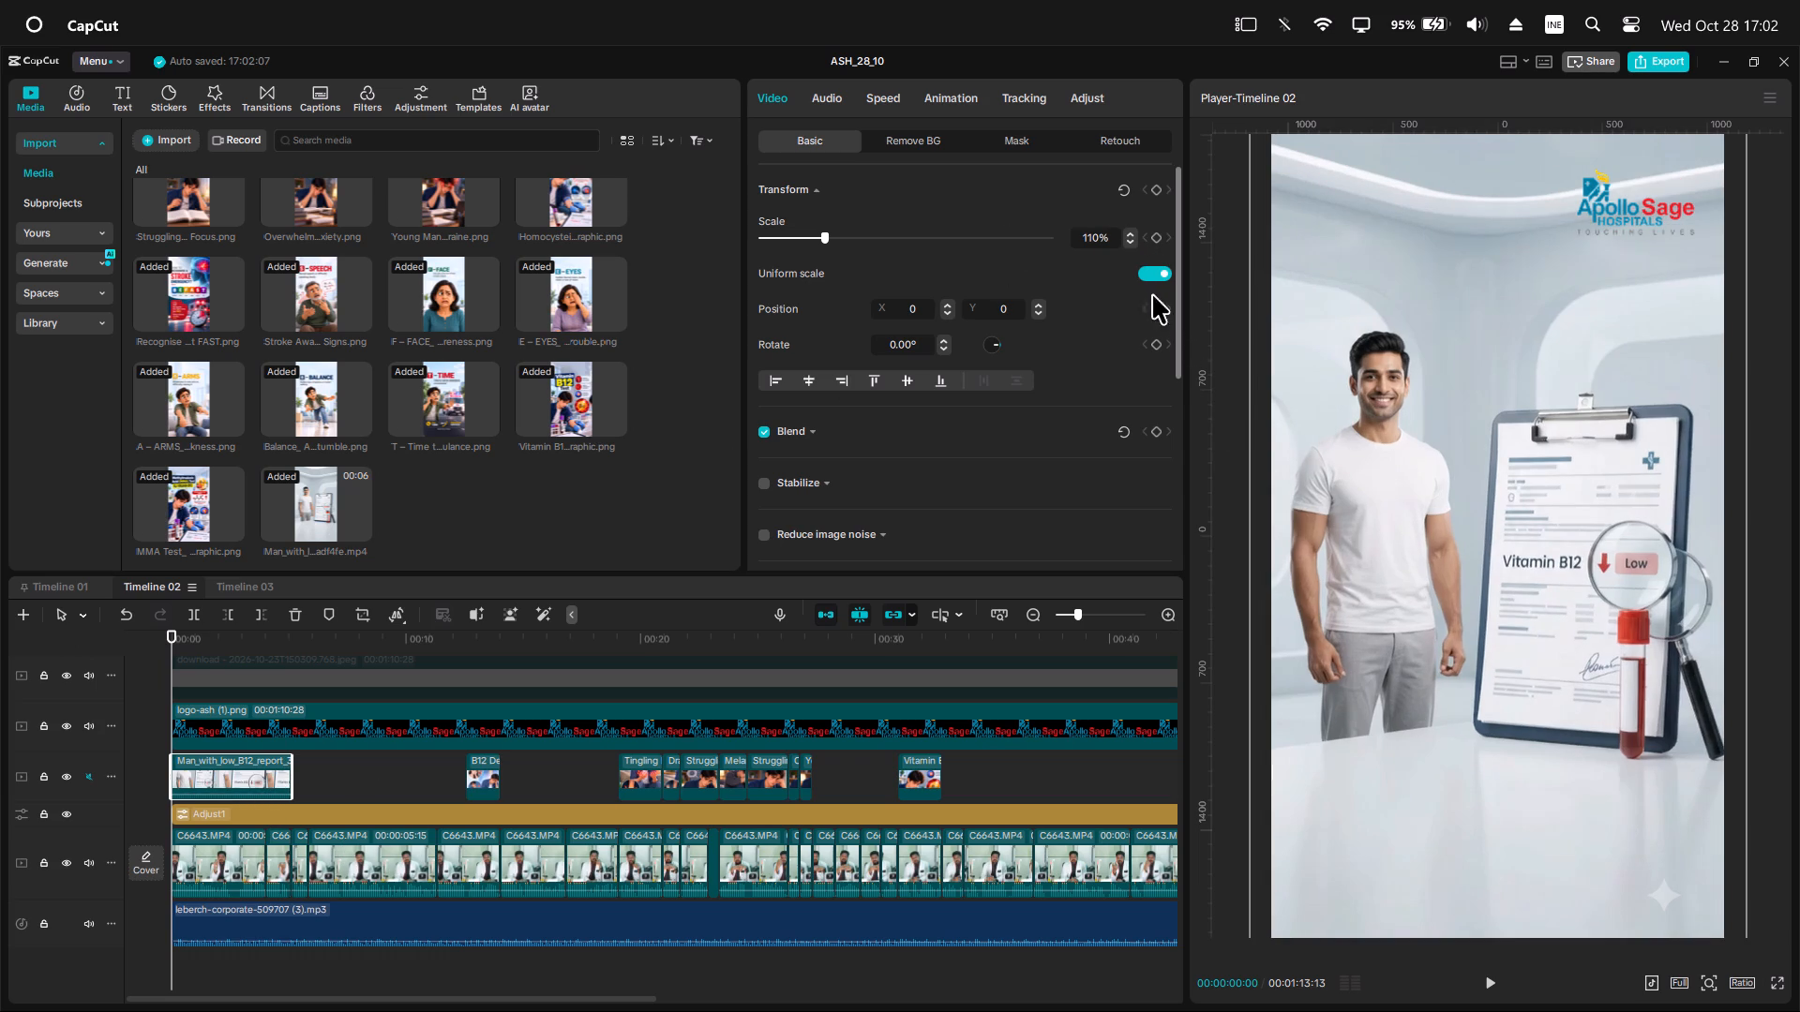
pyautogui.tripleClick(1129, 232)
pyautogui.moveTo(1452, 402); pyautogui.dragTo(1447, 431)
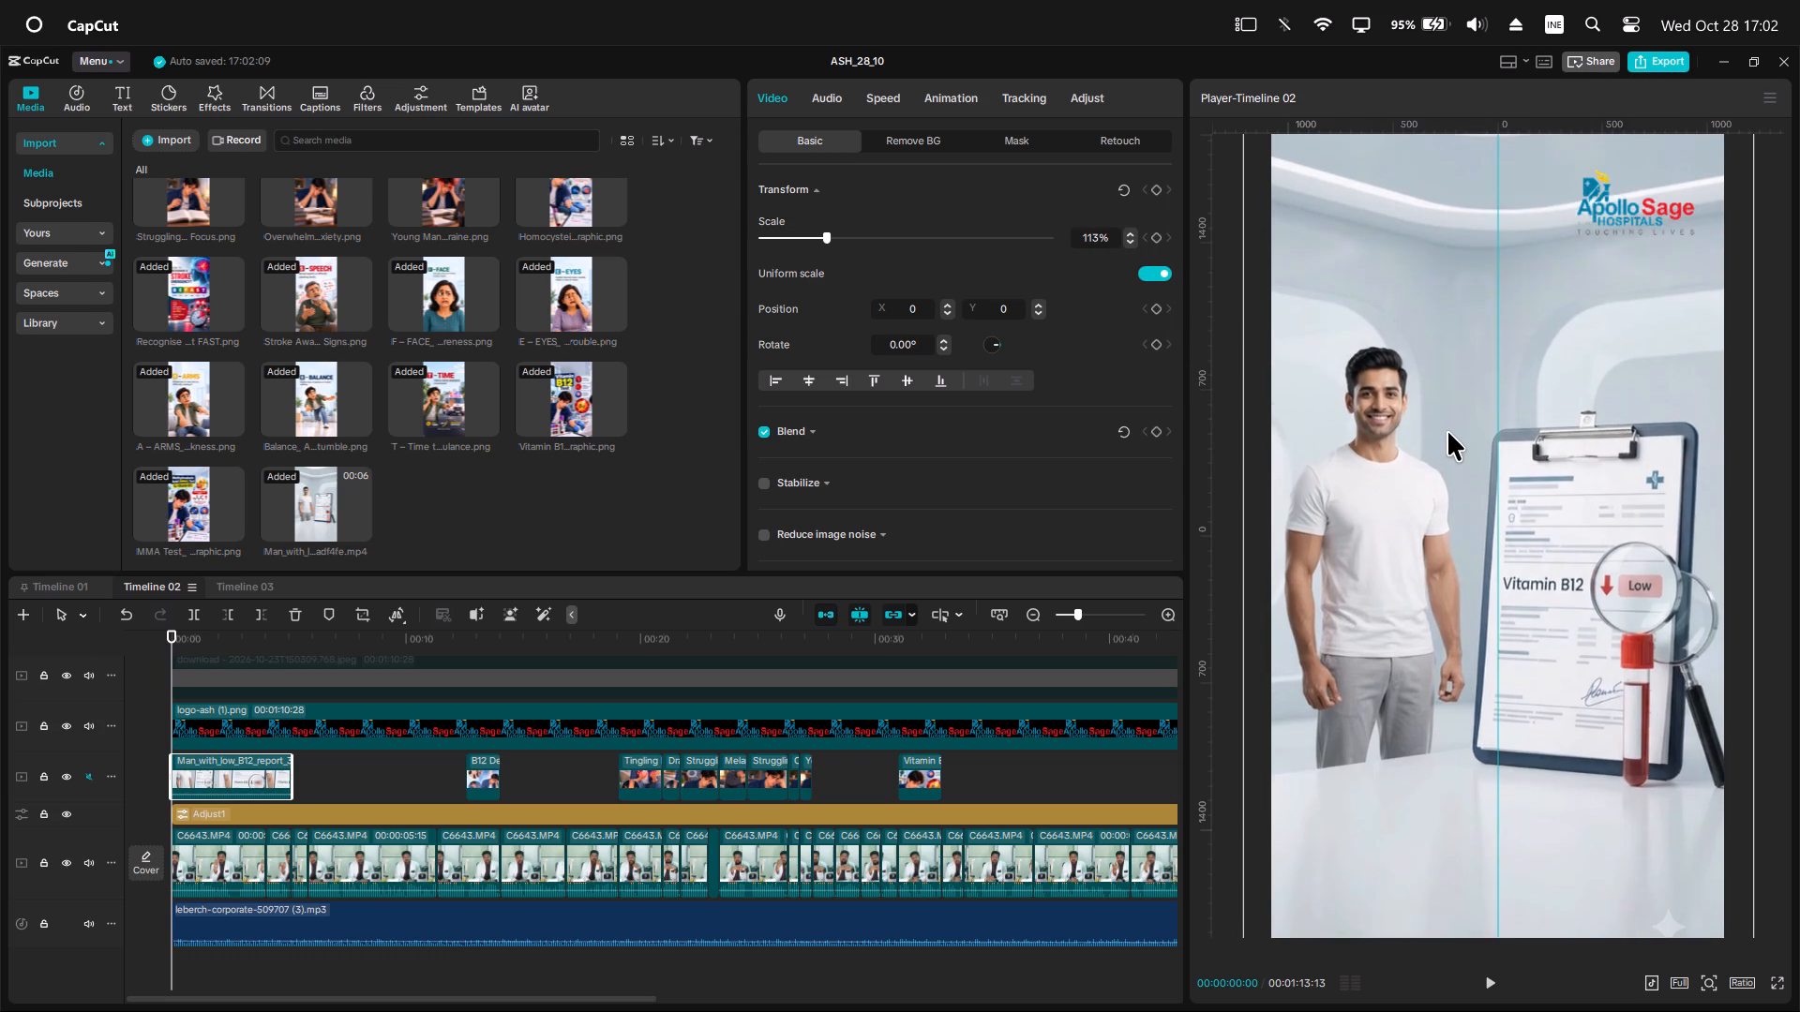
pyautogui.moveTo(1447, 431); pyautogui.dragTo(1448, 453)
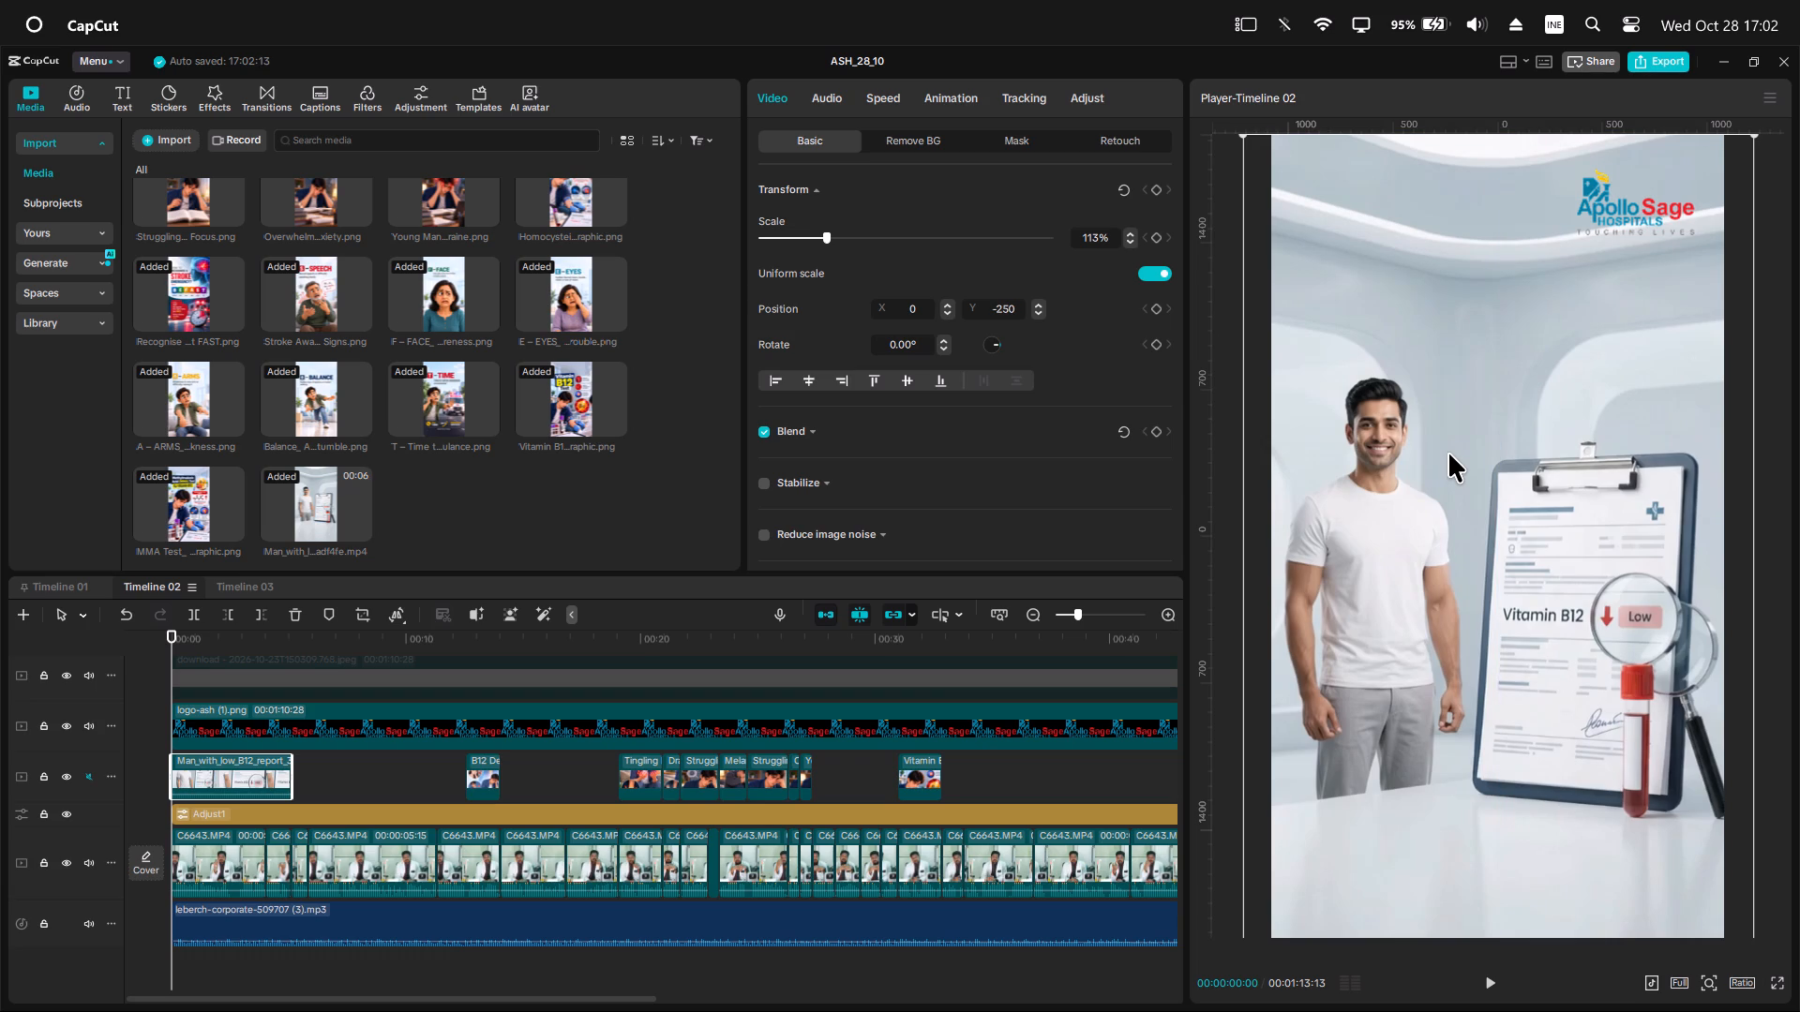
pyautogui.press('space')
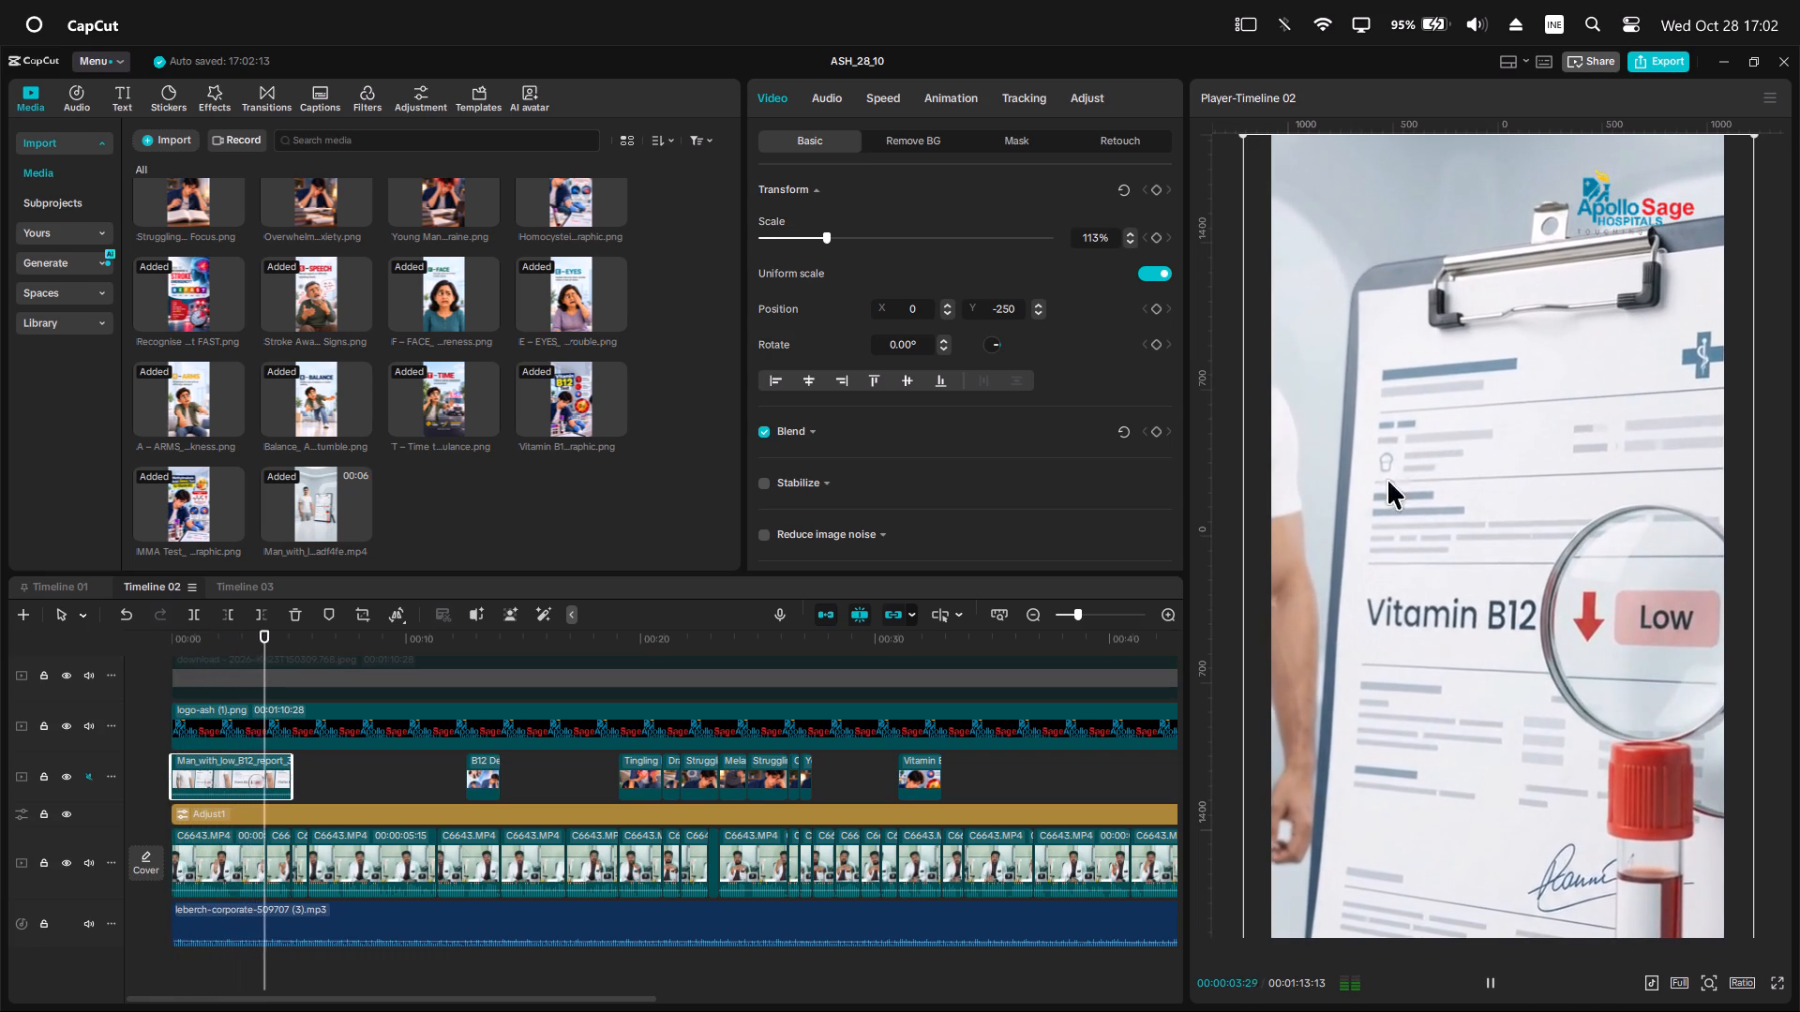
pyautogui.press('space')
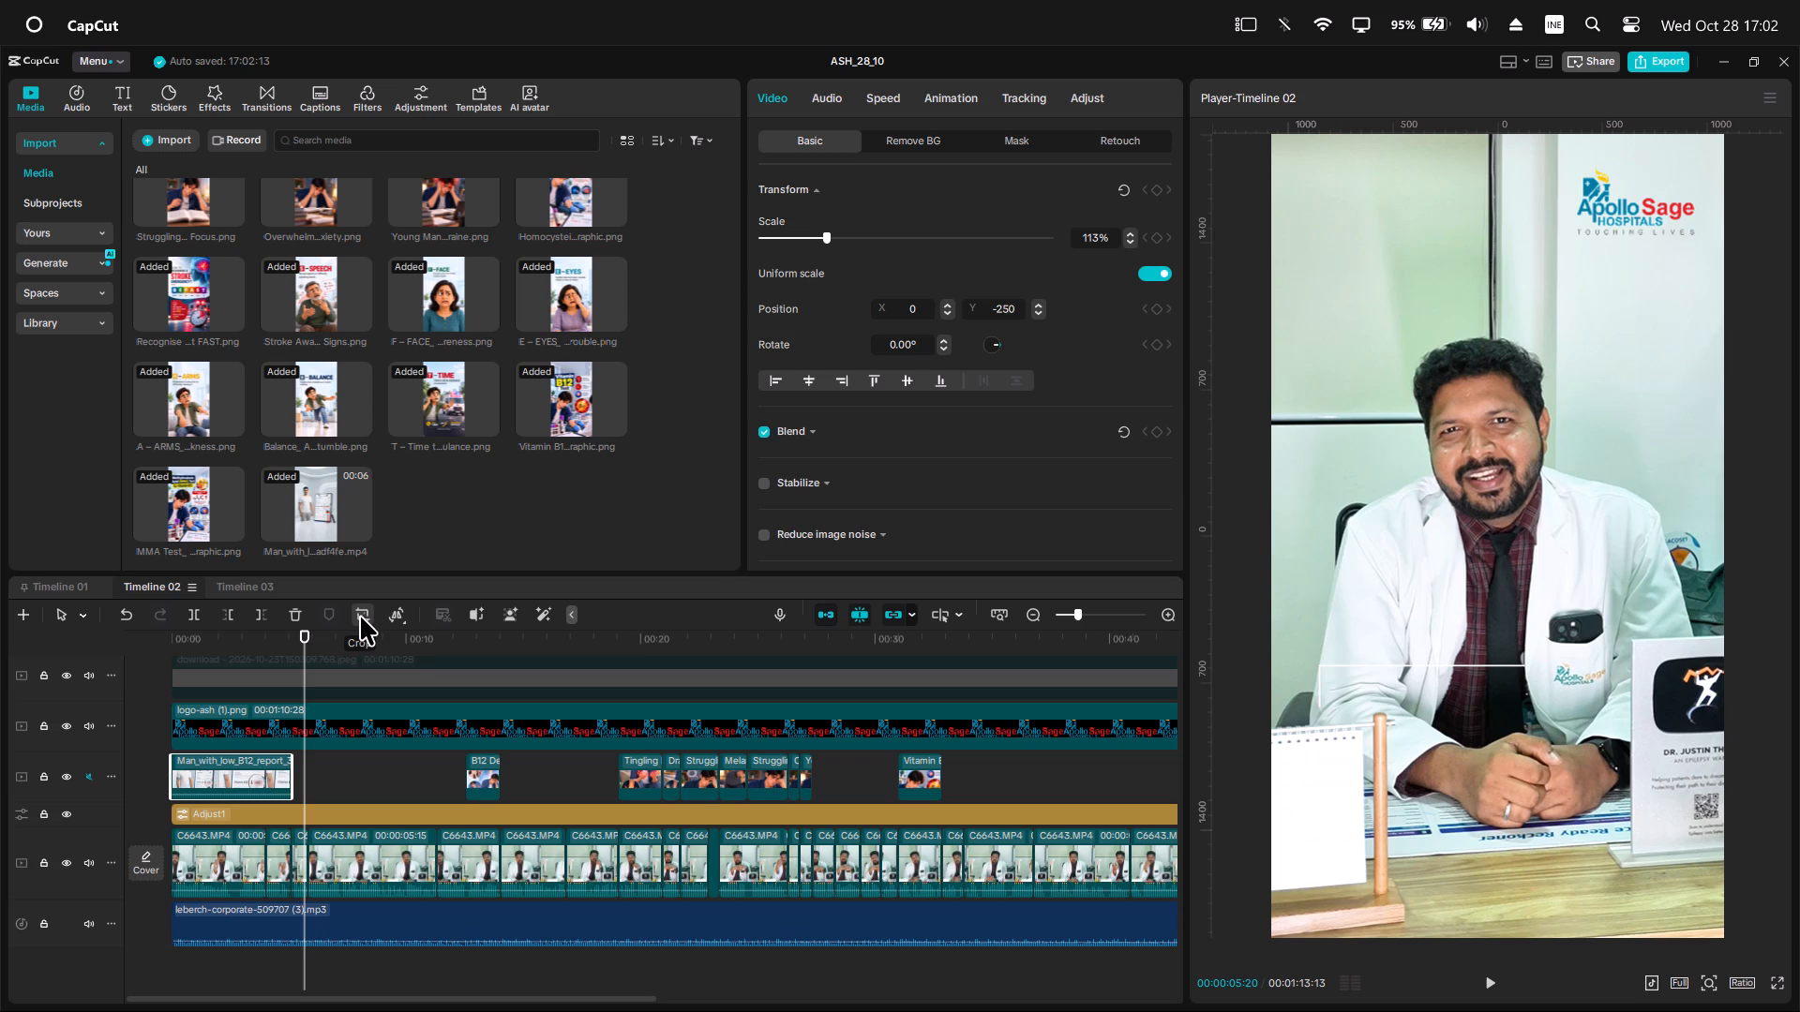
pyautogui.moveTo(276, 648); pyautogui.dragTo(210, 642)
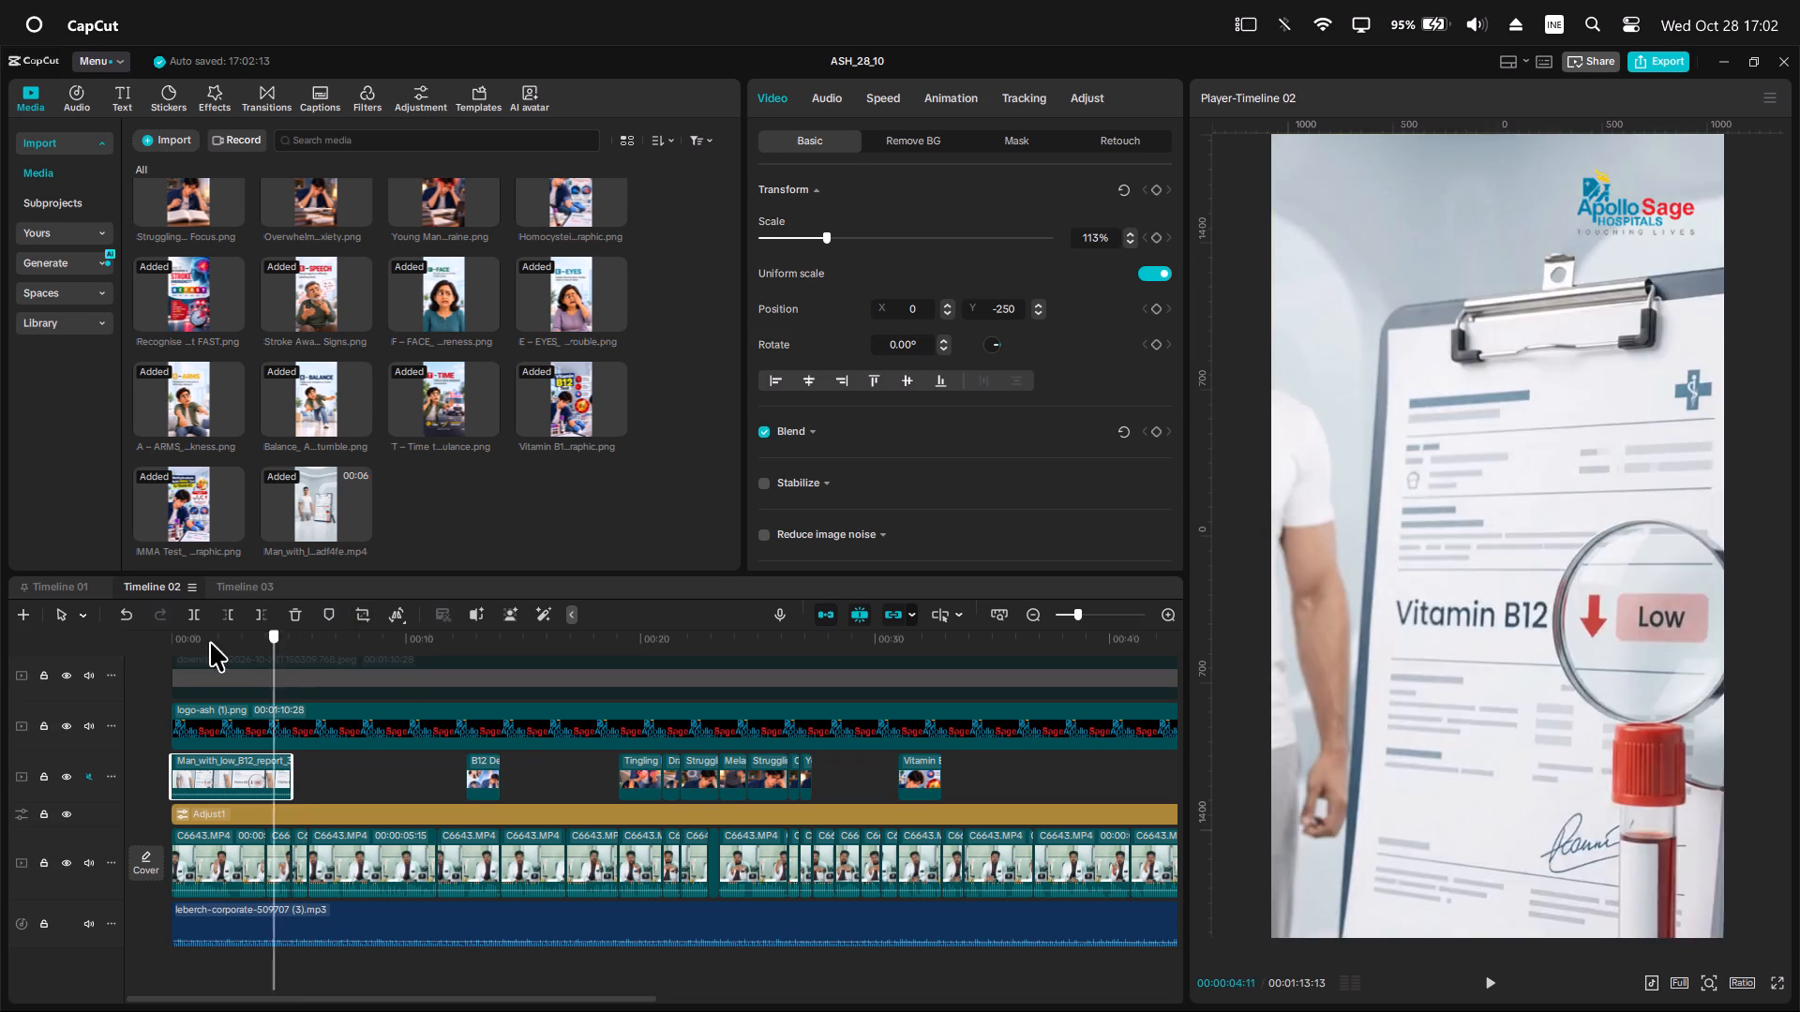
pyautogui.moveTo(210, 642); pyautogui.dragTo(134, 638)
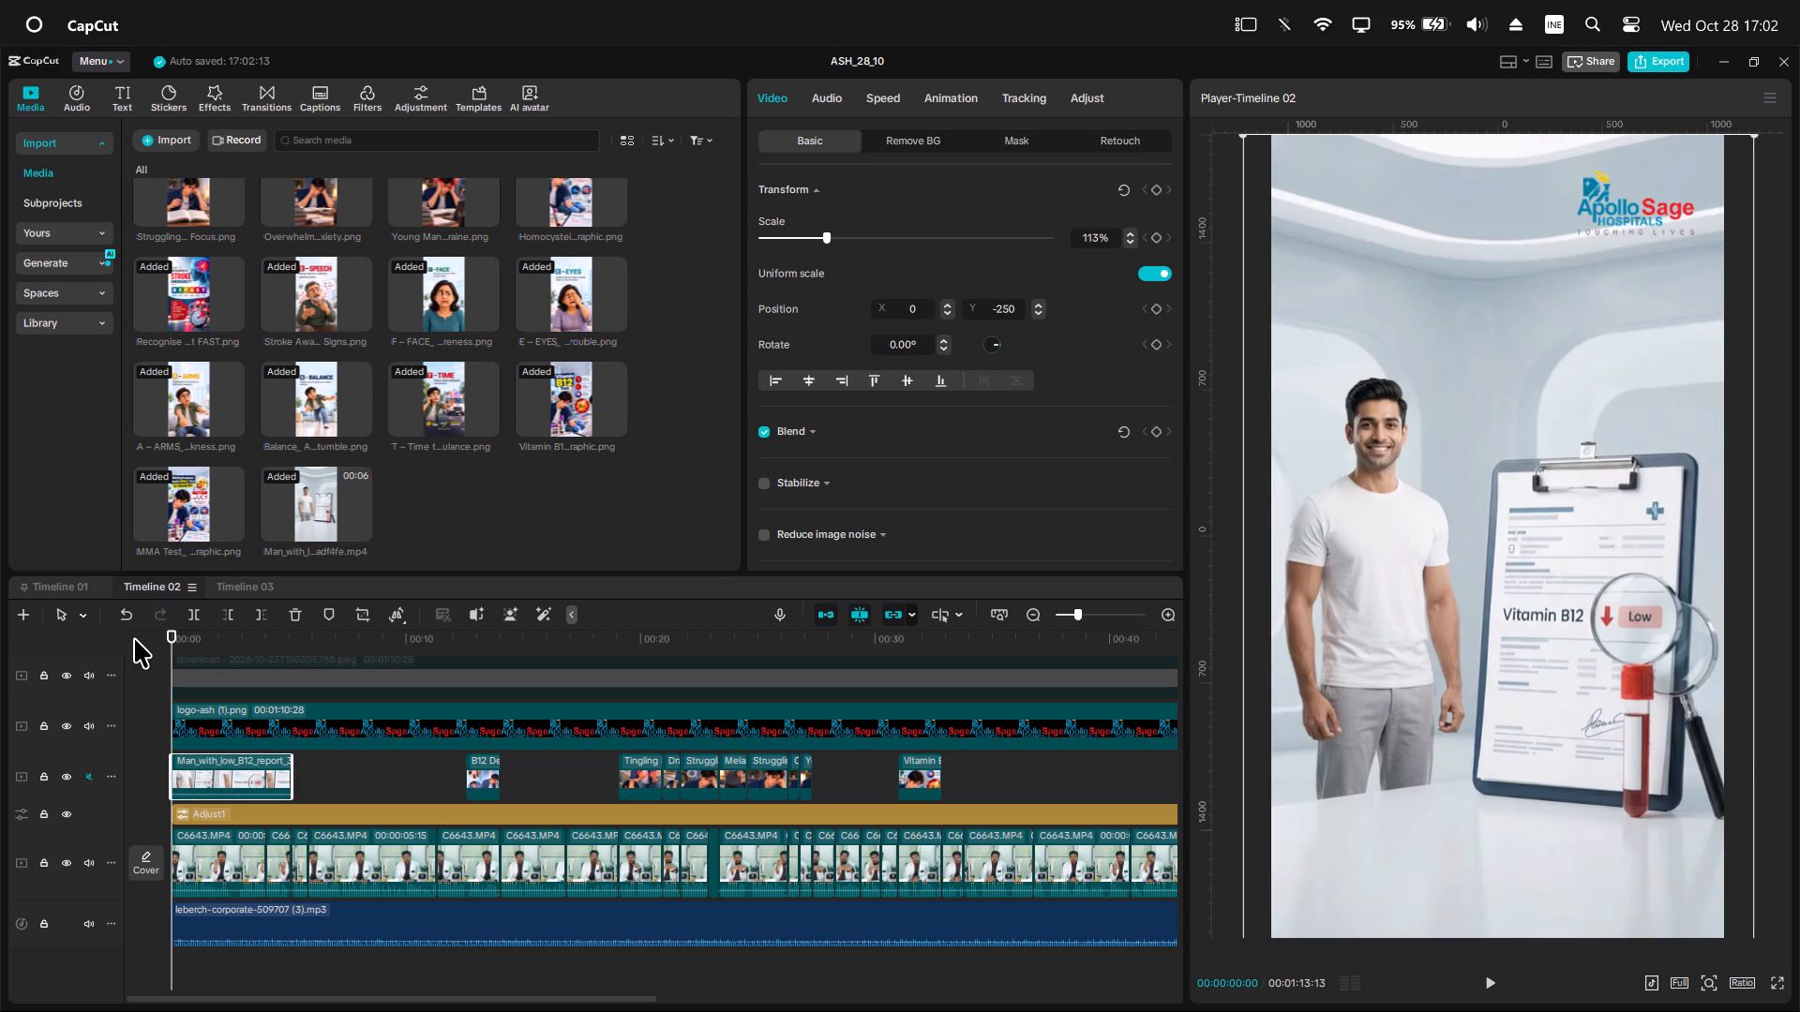
# Add a Mix transition between the Tingling Hands and Drained illustration clips, accepting duplicate frames.
pyautogui.keyDown('ctrl'); pyautogui.scroll(-3, 401, 781); pyautogui.keyUp('ctrl')
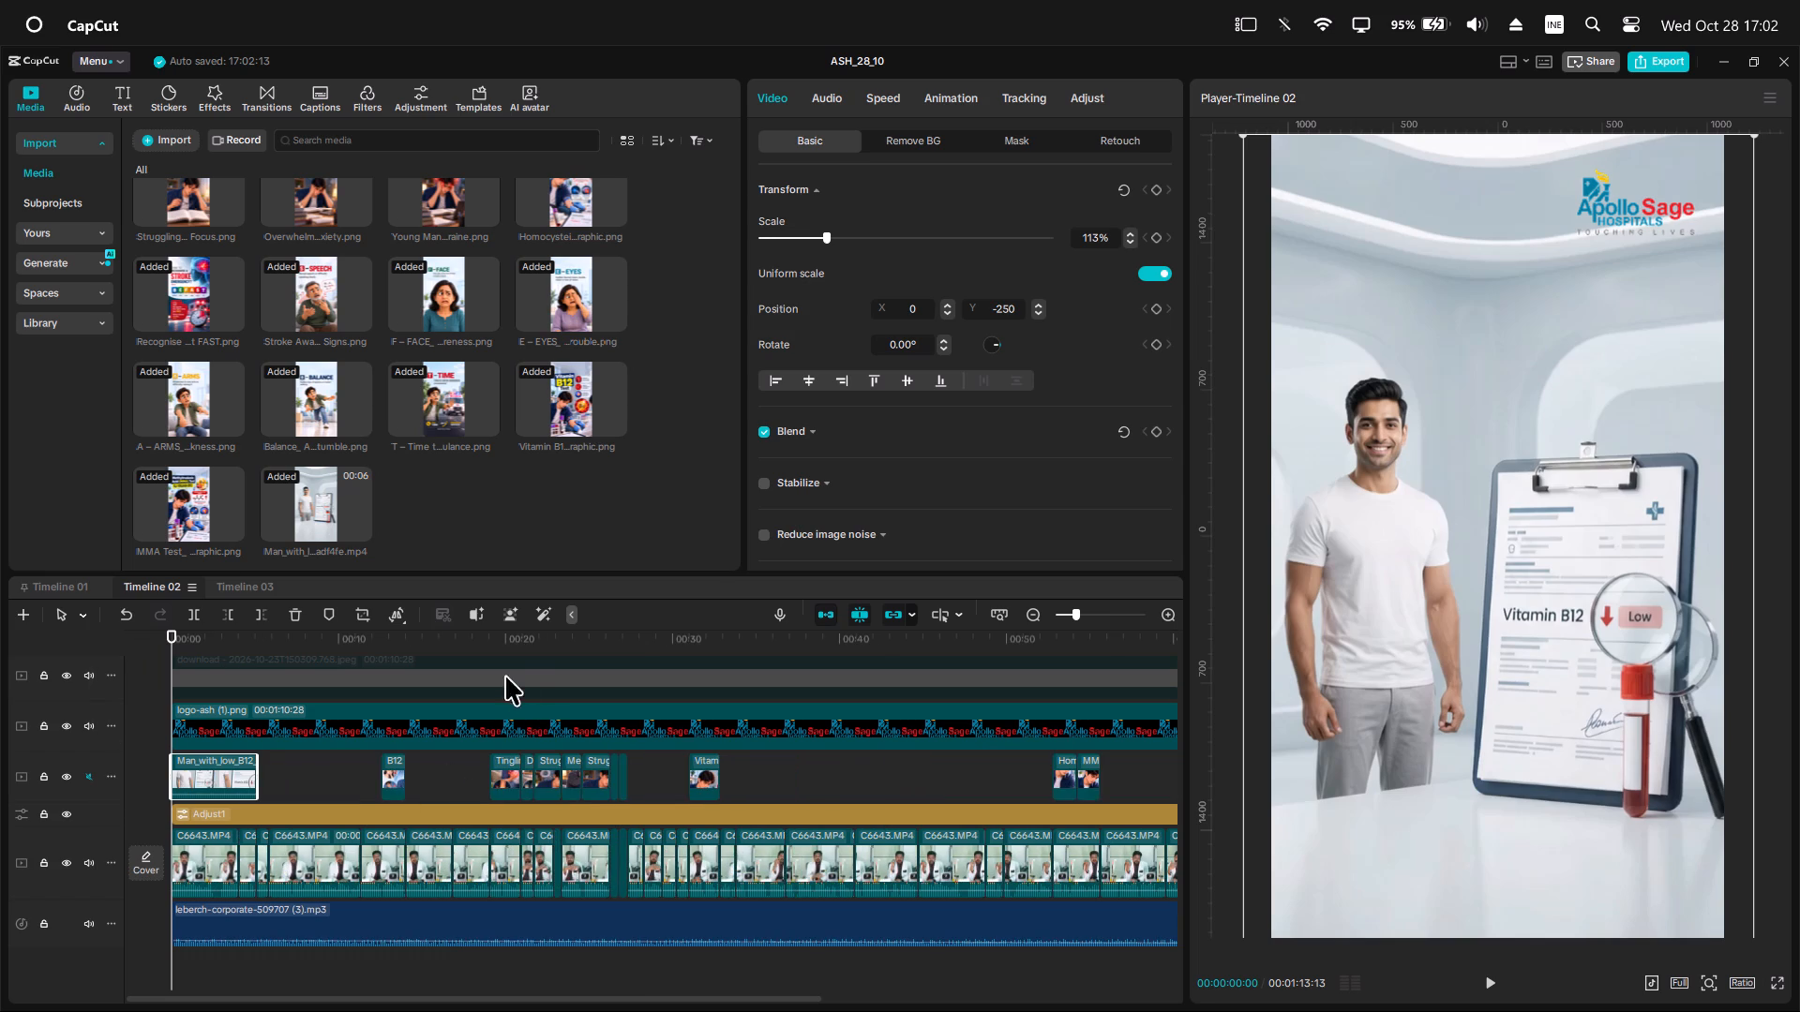
pyautogui.click(521, 647)
pyautogui.keyDown('ctrl'); pyautogui.scroll(14, 544, 703); pyautogui.keyUp('ctrl')
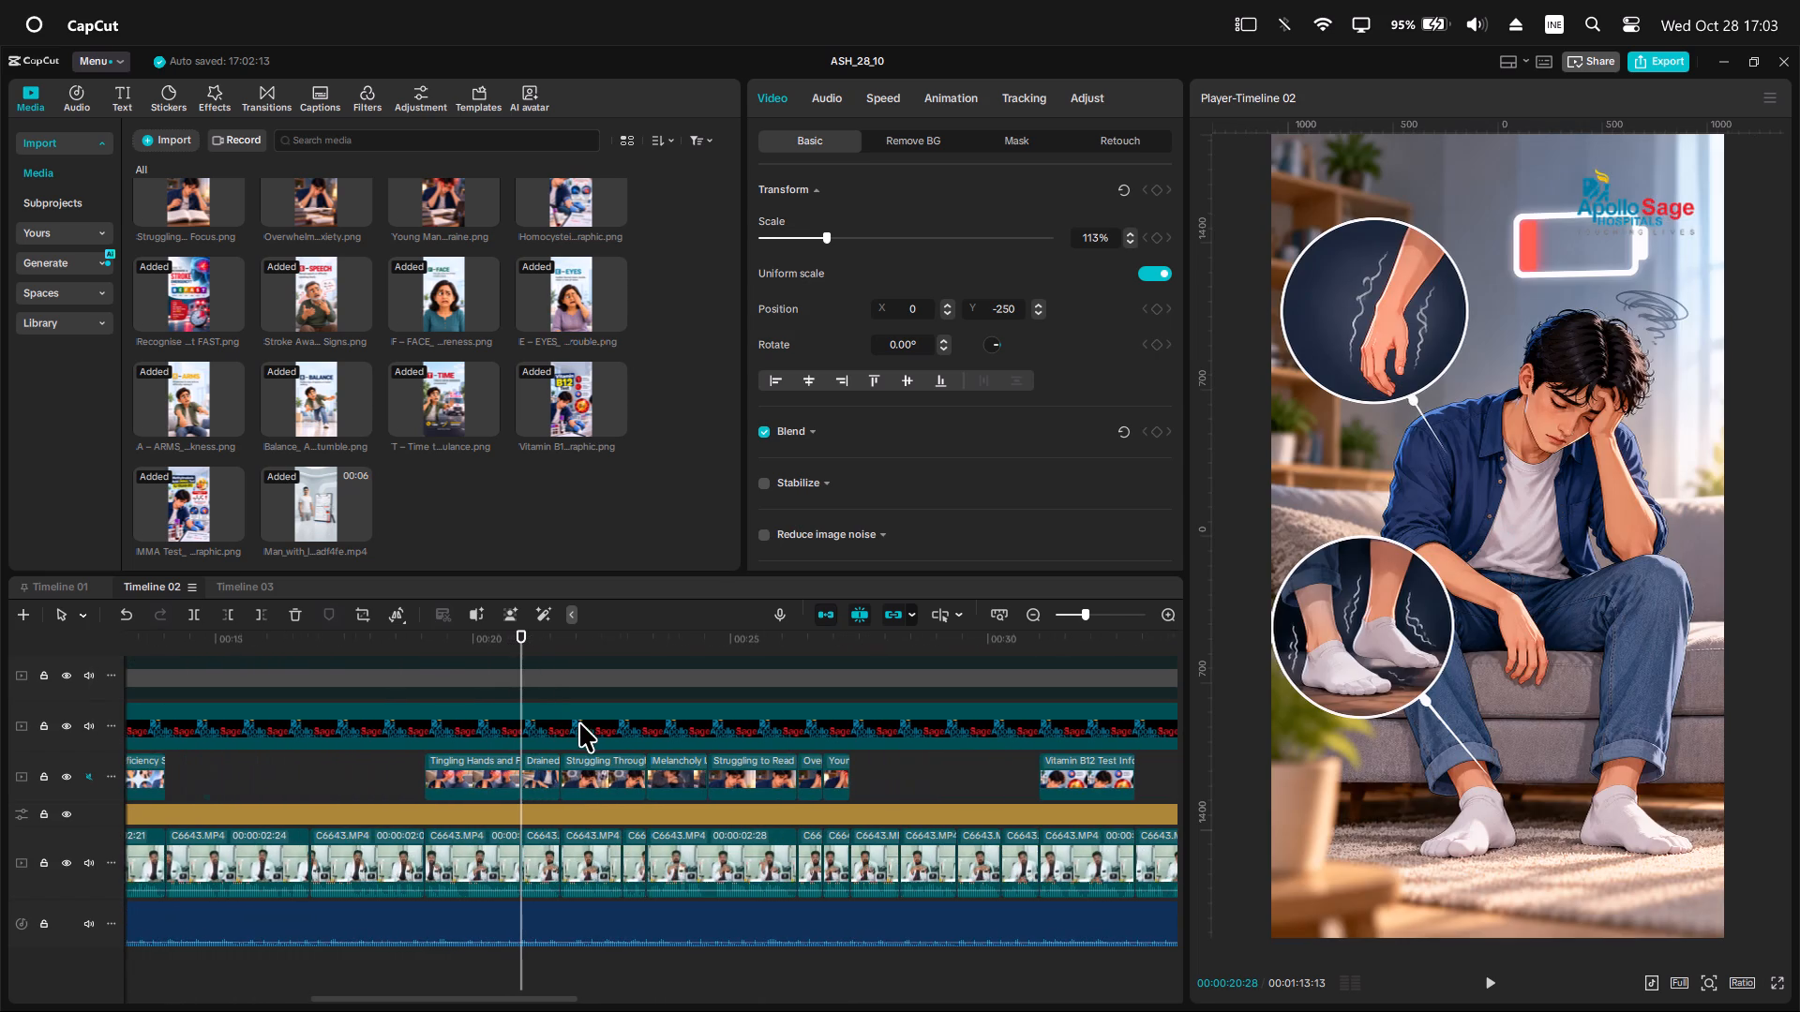
pyautogui.click(251, 93)
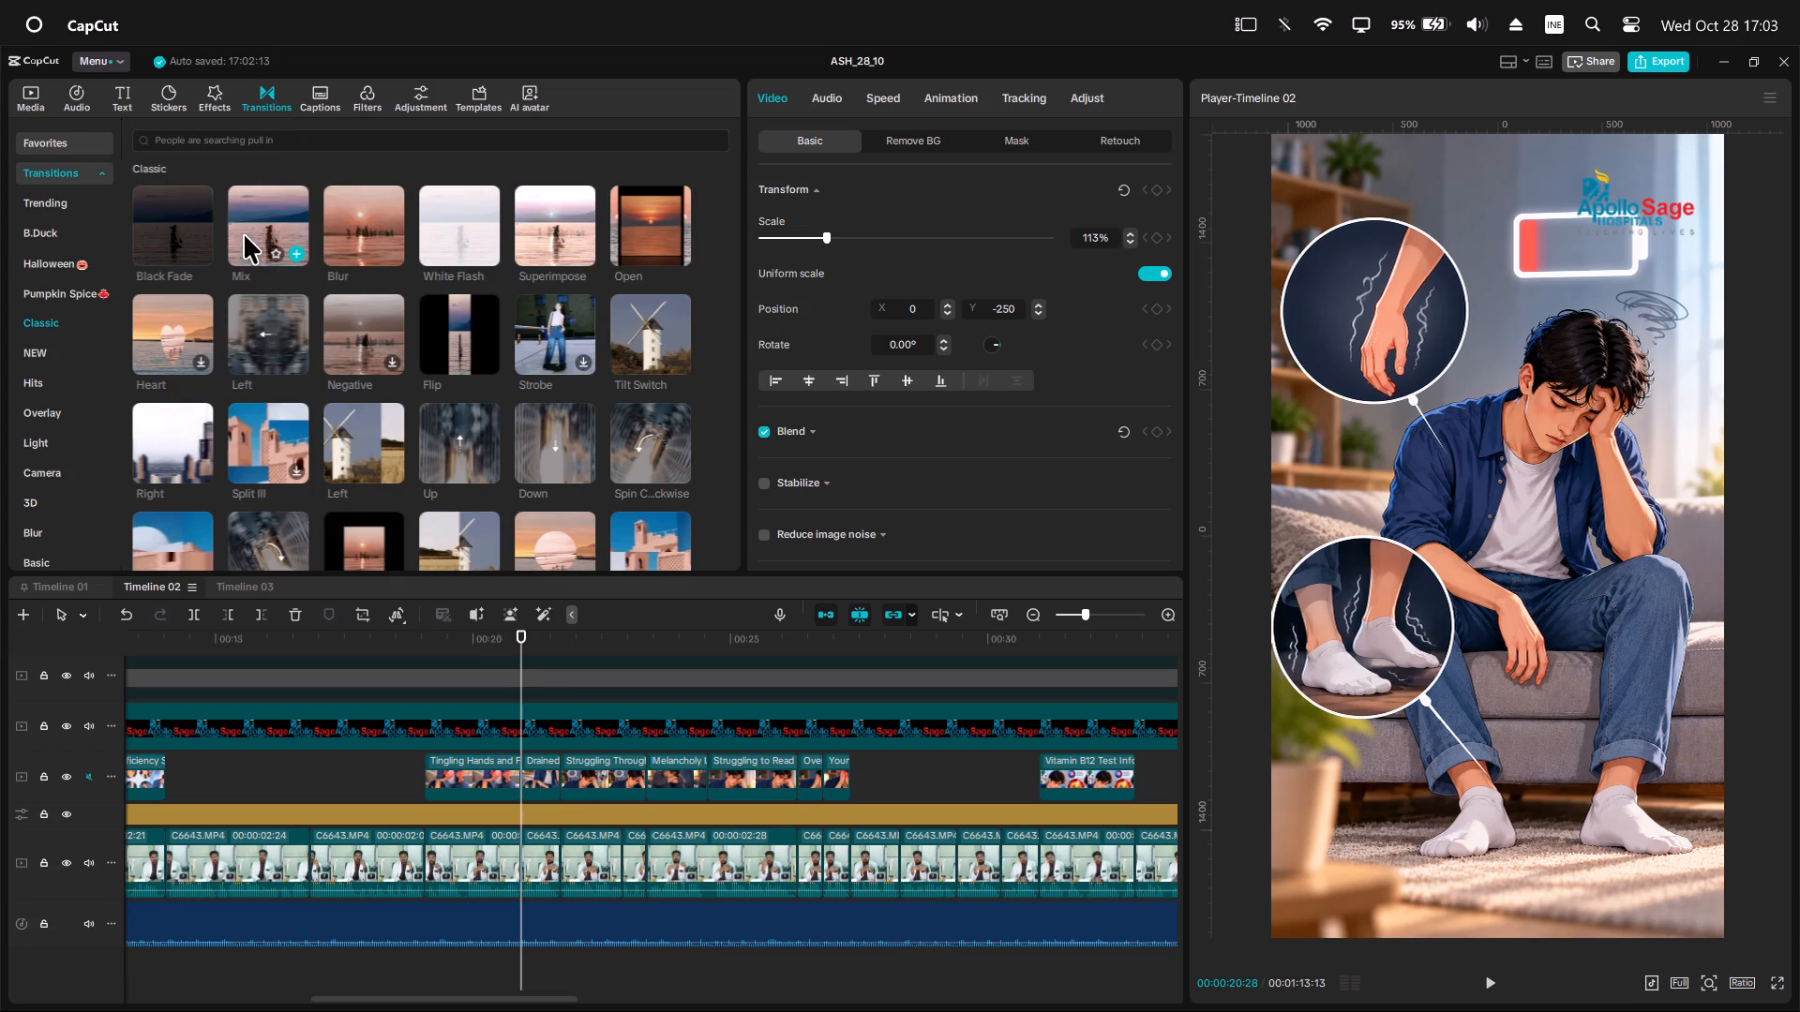
pyautogui.moveTo(272, 222); pyautogui.dragTo(516, 766)
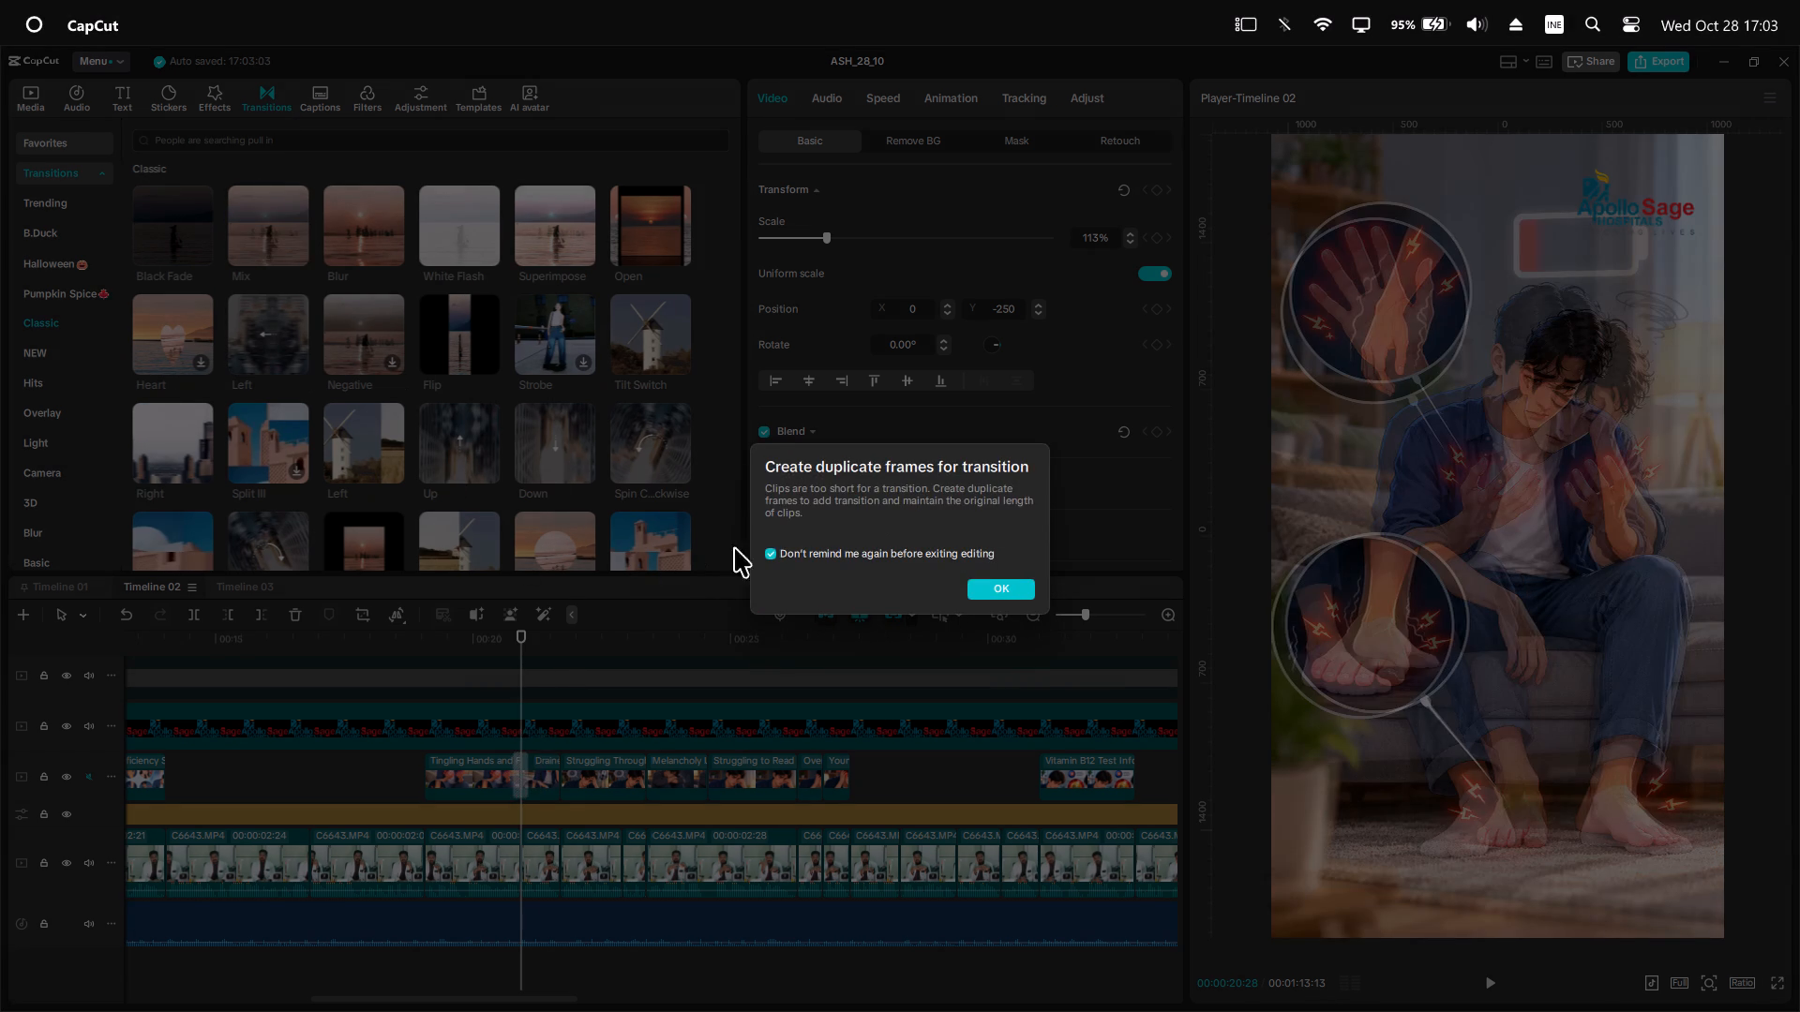
pyautogui.click(1036, 586)
pyautogui.press('space')
pyautogui.click(1027, 589)
# Add Mix transitions at the three cuts joining the Drained, Struggling Through, Melancholy and Struggling to Read illustration clips.
pyautogui.moveTo(249, 219); pyautogui.dragTo(528, 753)
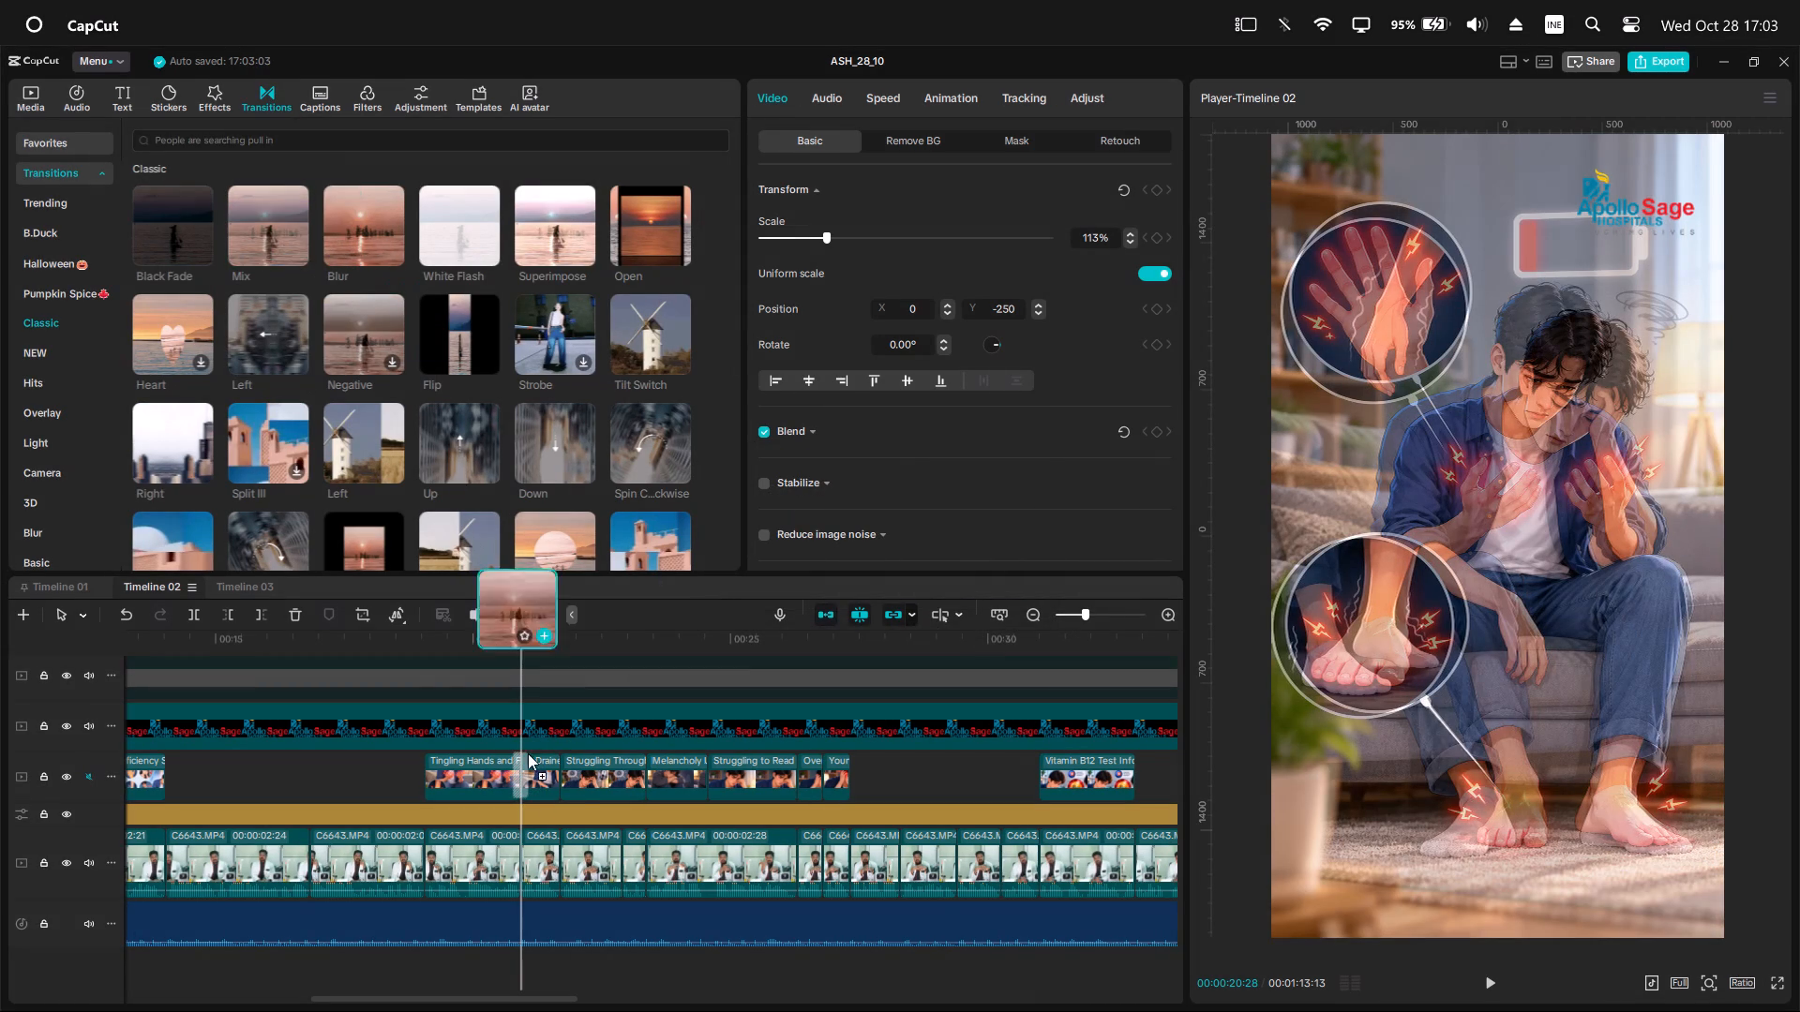
pyautogui.moveTo(528, 753); pyautogui.dragTo(566, 797)
pyautogui.moveTo(275, 236); pyautogui.dragTo(547, 677)
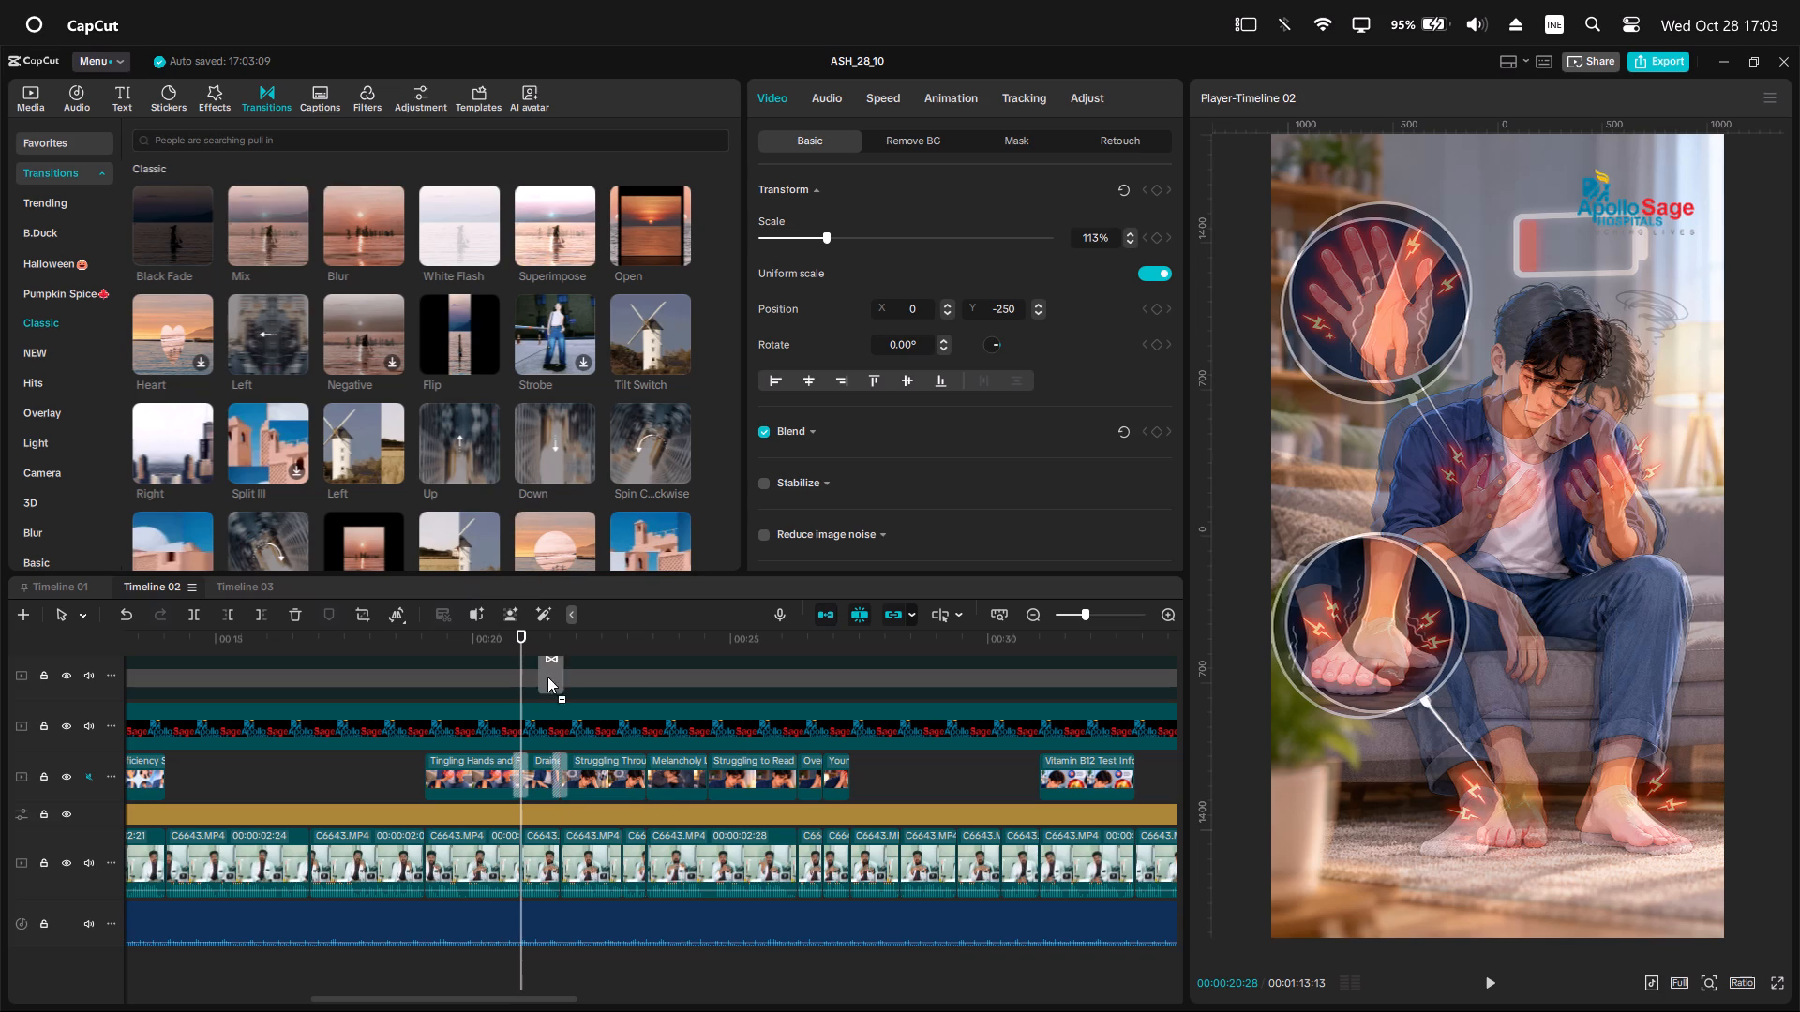
pyautogui.moveTo(547, 677); pyautogui.dragTo(634, 772)
pyautogui.moveTo(261, 214); pyautogui.dragTo(696, 774)
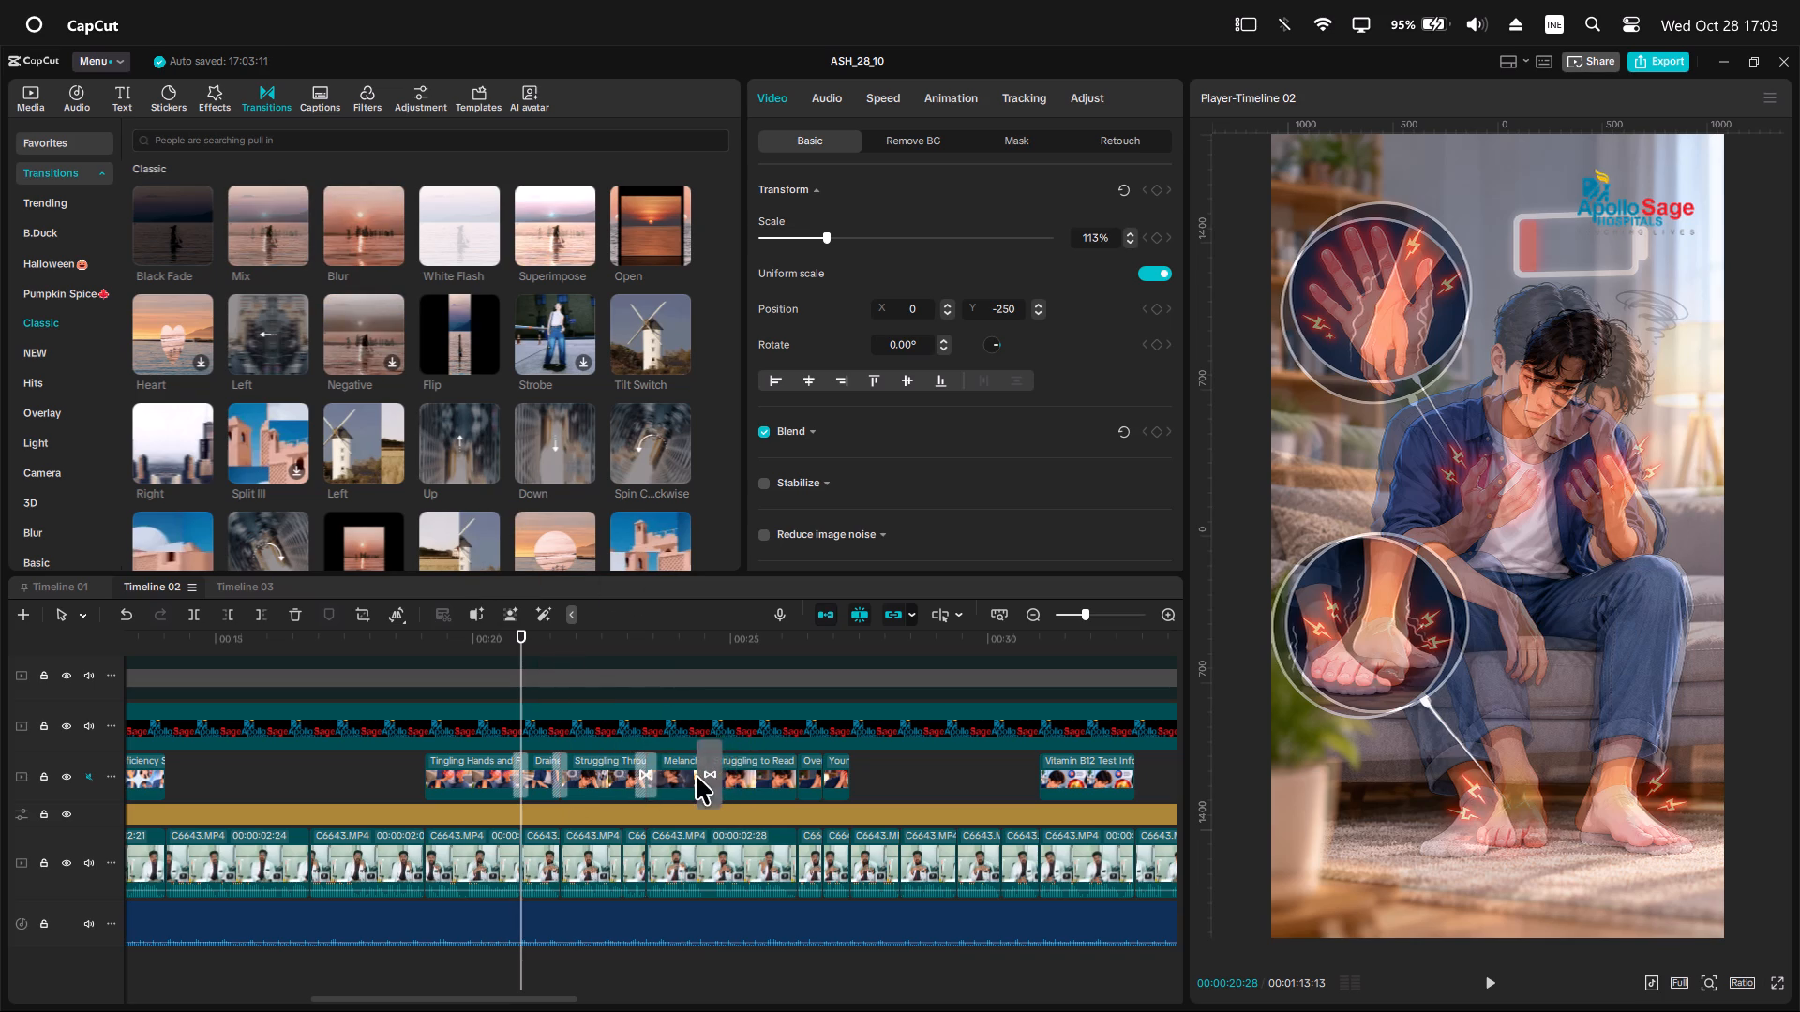
# Add a Mix transition between the Homocysteine and MMA Test illustration clips.
pyautogui.keyDown('ctrl'); pyautogui.scroll(-15, 753, 765); pyautogui.keyUp('ctrl')
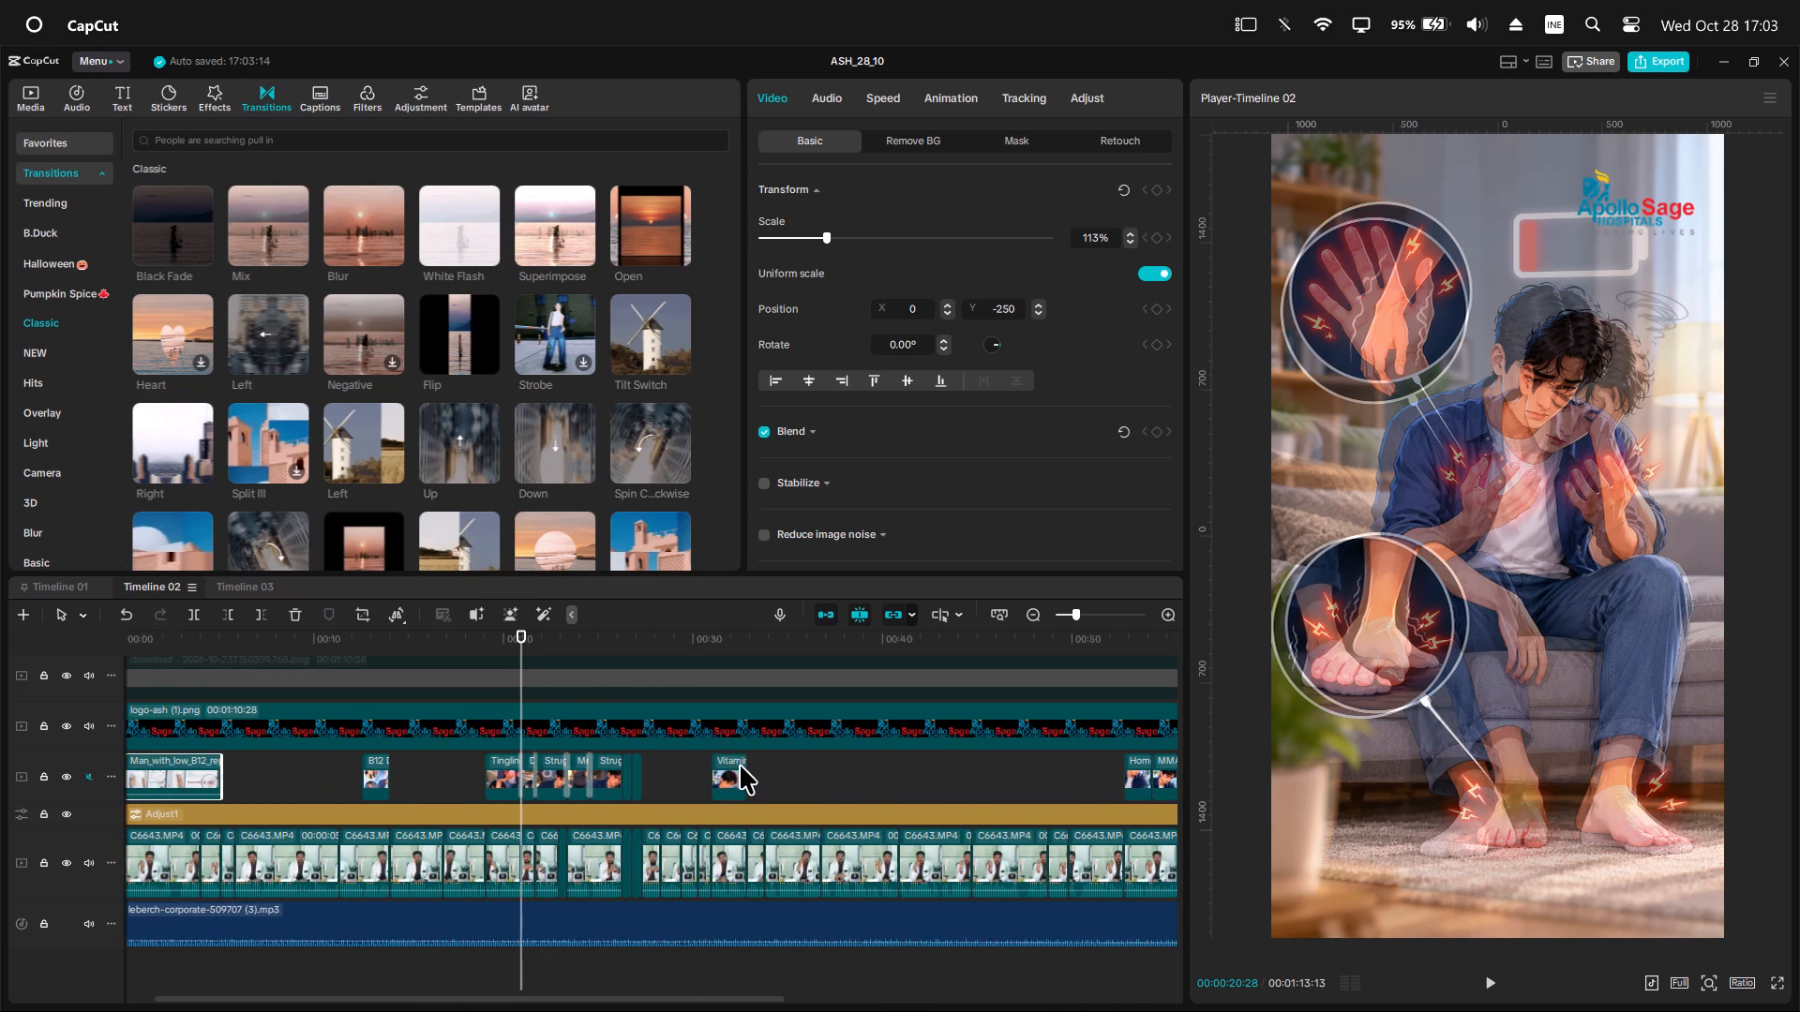
pyautogui.scroll(-4, 740, 765)
pyautogui.moveTo(277, 221); pyautogui.dragTo(812, 791)
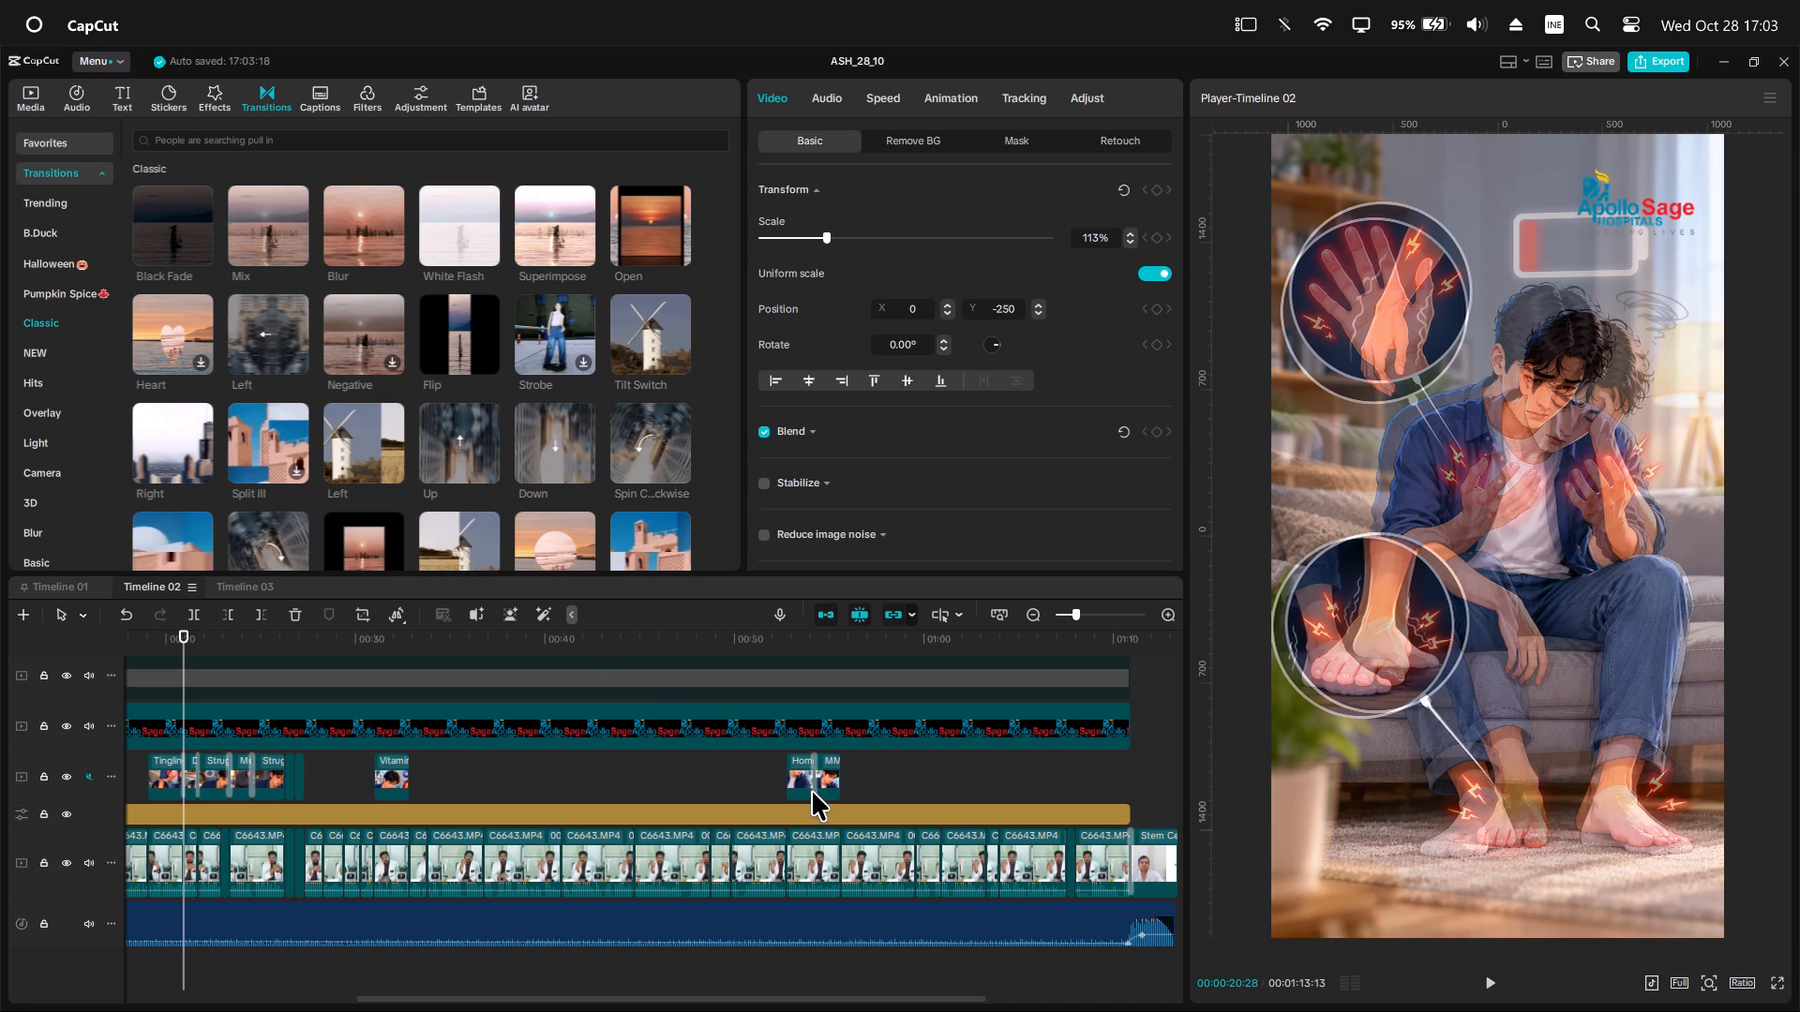
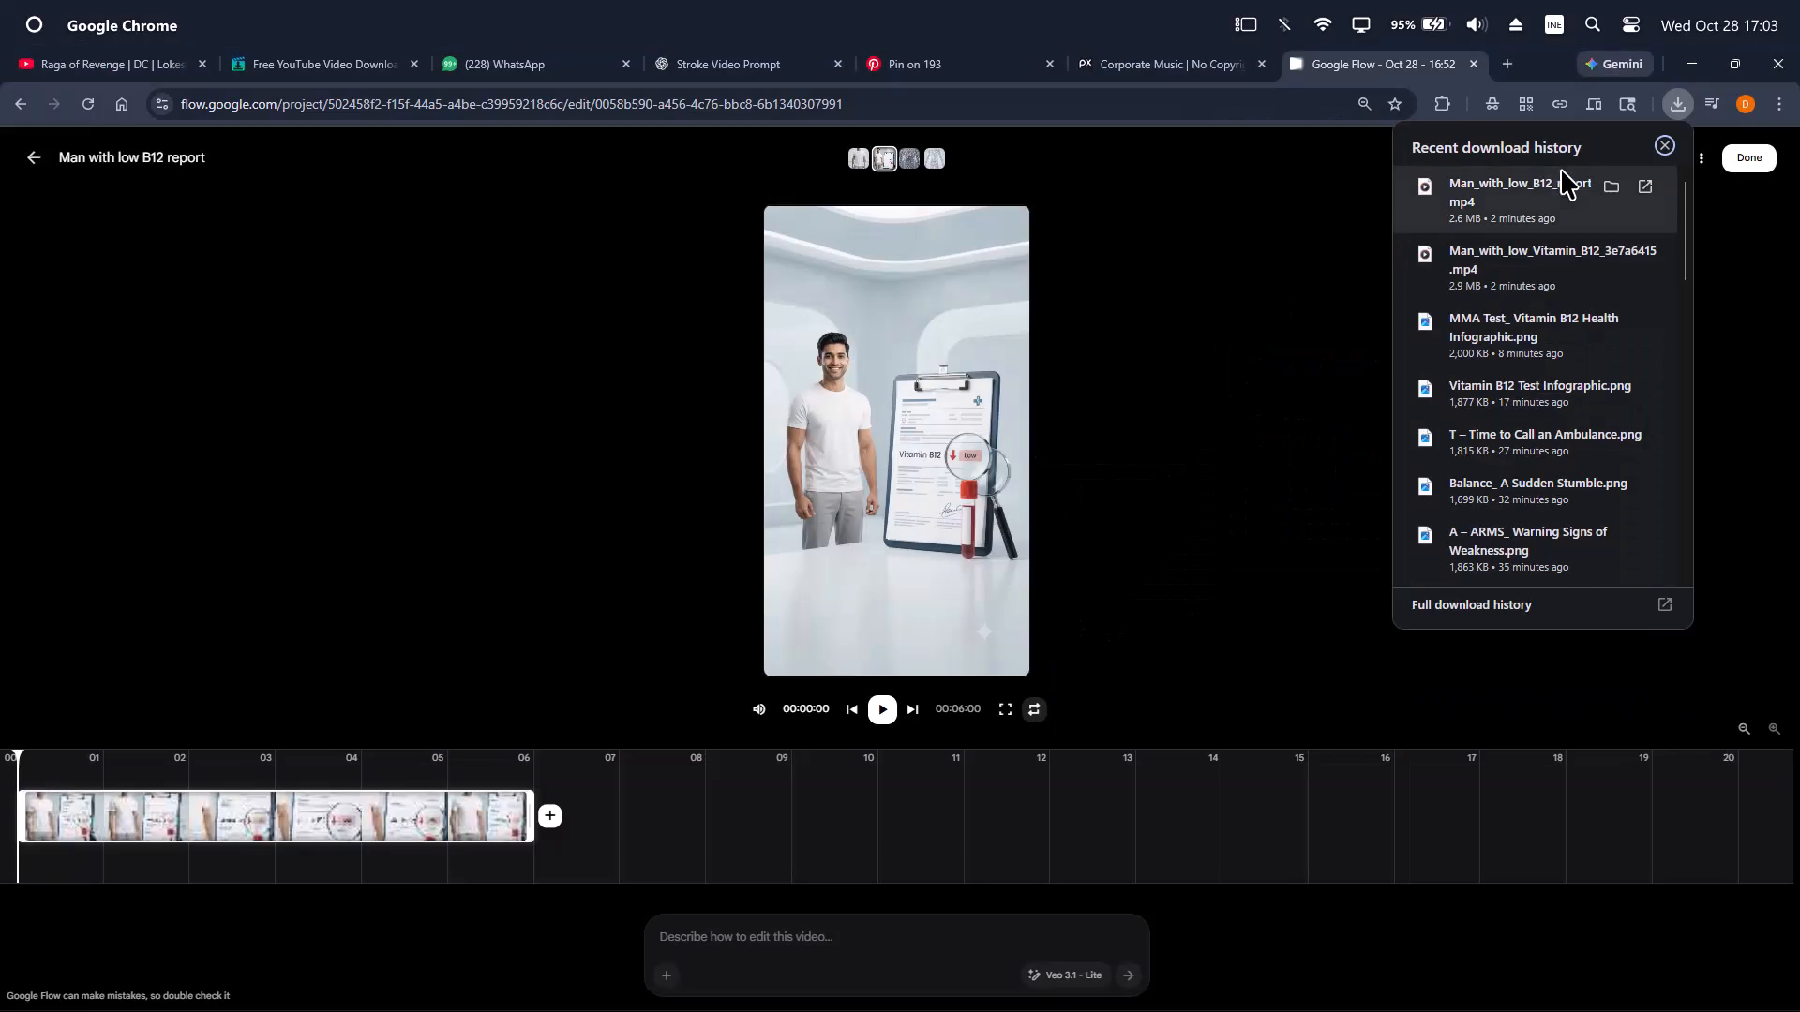
# Bring the downloaded Man_with_low_Vitamin_B12 video from Chrome's recent downloads into the CapCut project's media library.
pyautogui.moveTo(1465, 254); pyautogui.dragTo(996, 353)
pyautogui.hotkey('alt', 'Tab')
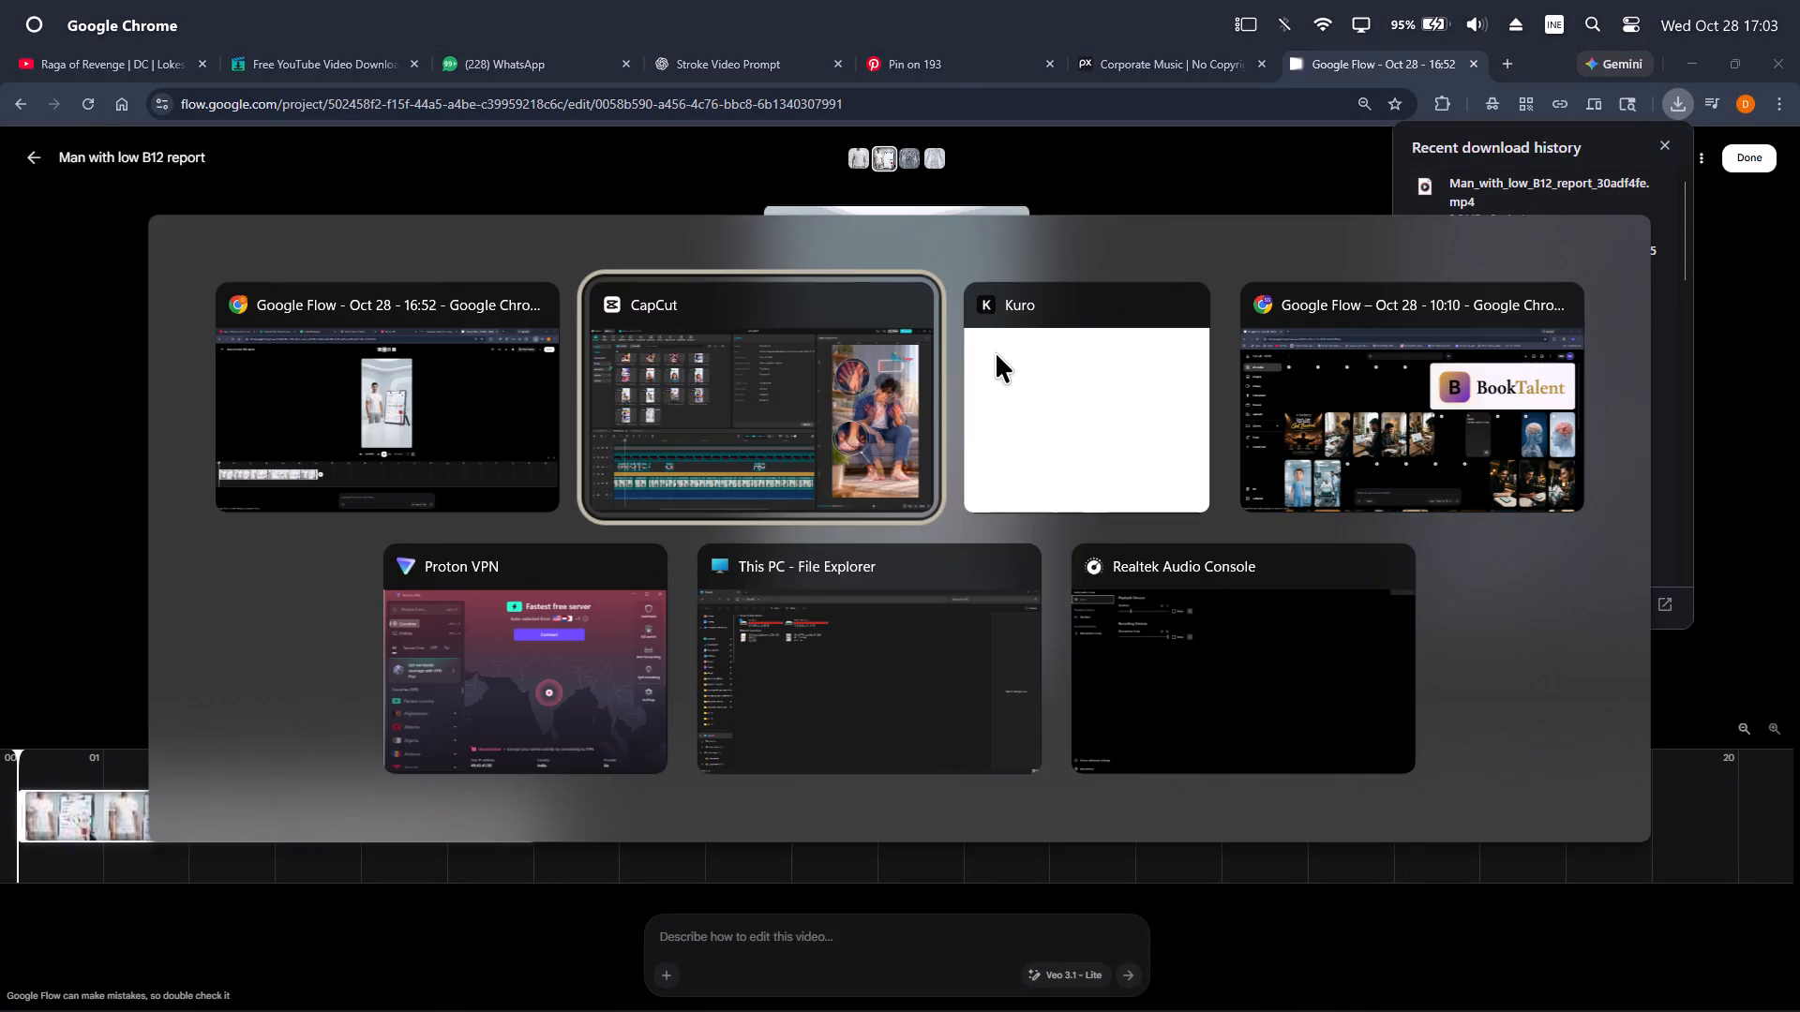
pyautogui.moveTo(996, 353); pyautogui.dragTo(523, 475)
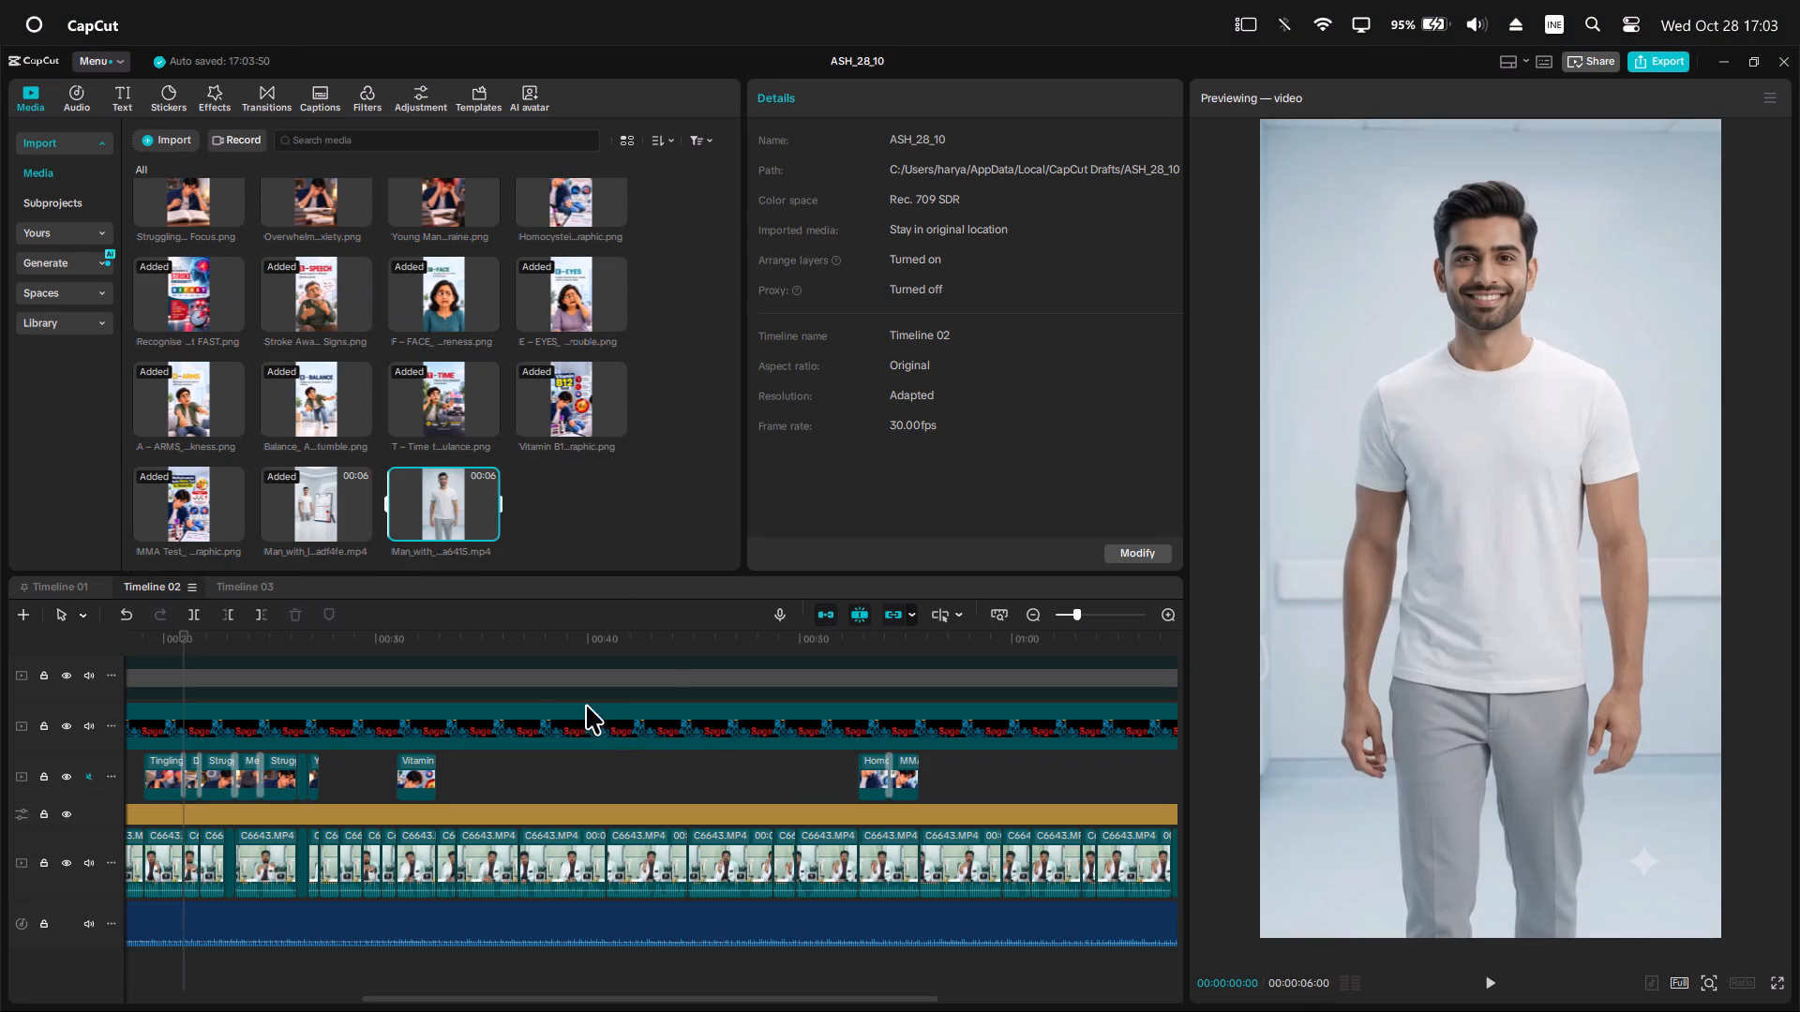
# Play Timeline 02 from the beginning to review the opening low-B12-report illustration clip.
pyautogui.click(541, 651)
pyautogui.keyDown('ctrl'); pyautogui.scroll(-1, 544, 651); pyautogui.keyUp('ctrl')
pyautogui.scroll(-4, 567, 775)
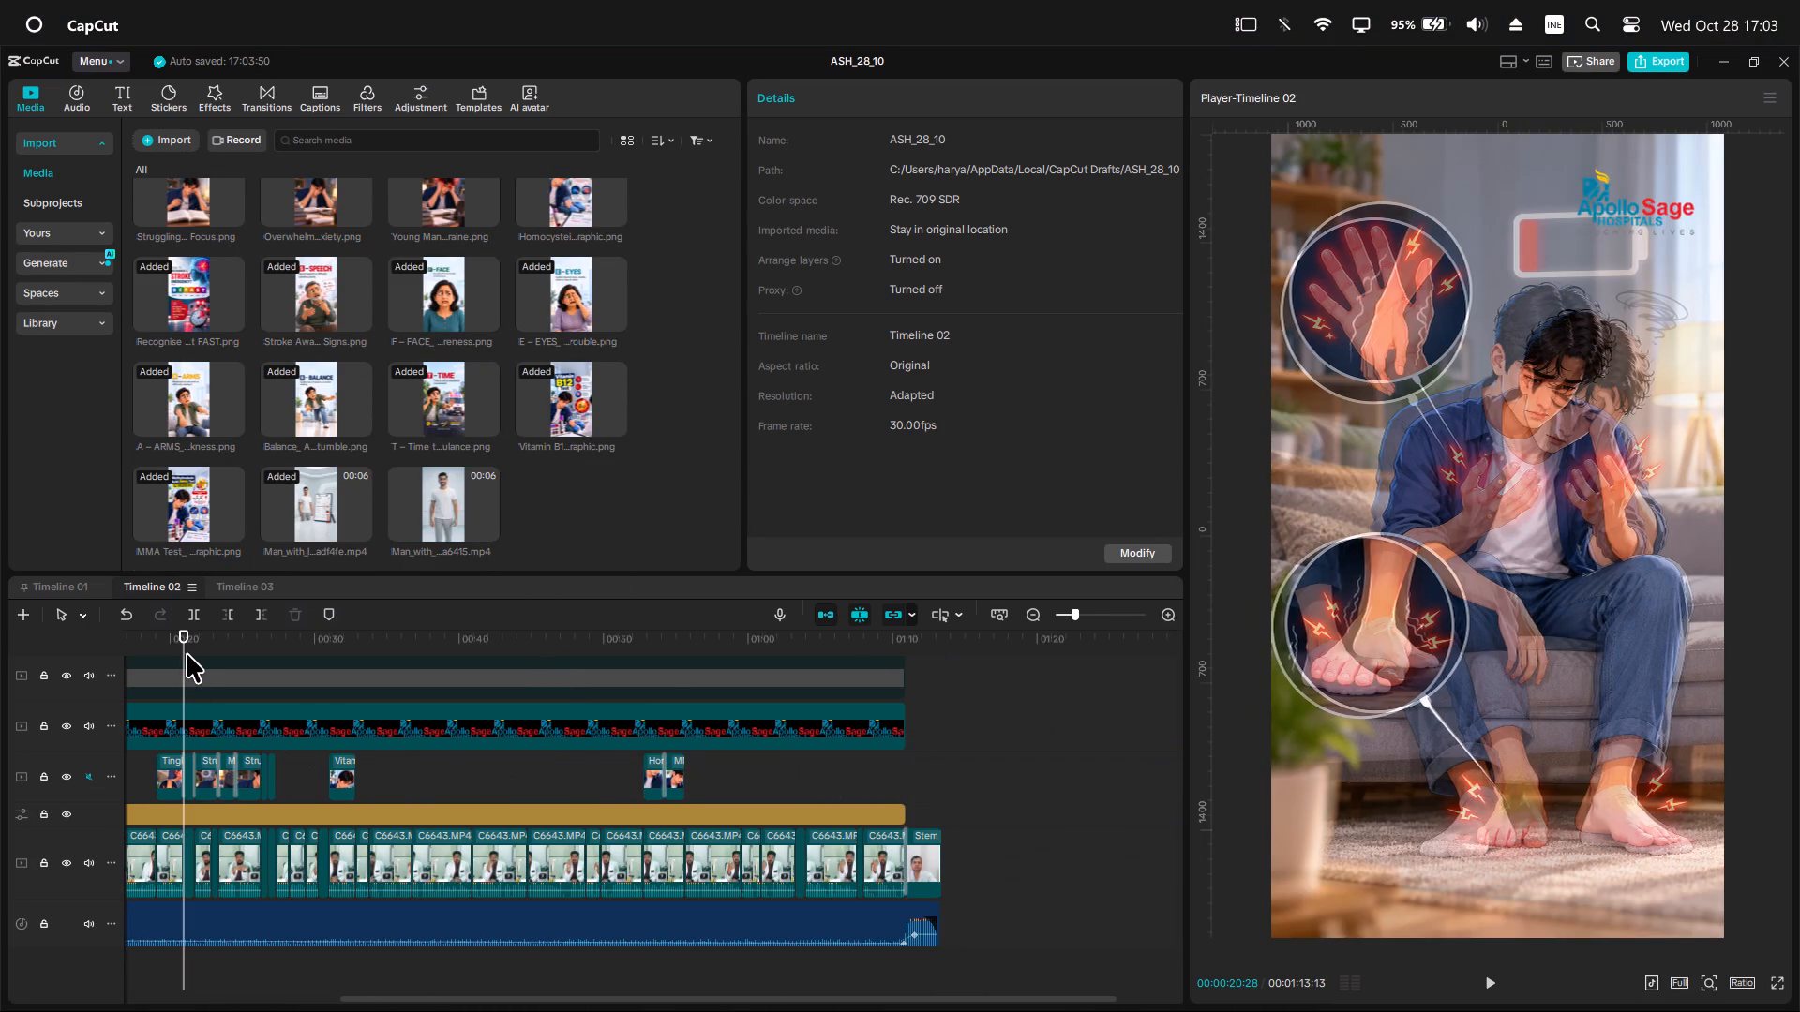
pyautogui.moveTo(187, 653); pyautogui.dragTo(0, 645)
pyautogui.keyDown('ctrl'); pyautogui.scroll(9, 123, 708); pyautogui.keyUp('ctrl')
pyautogui.press('space')
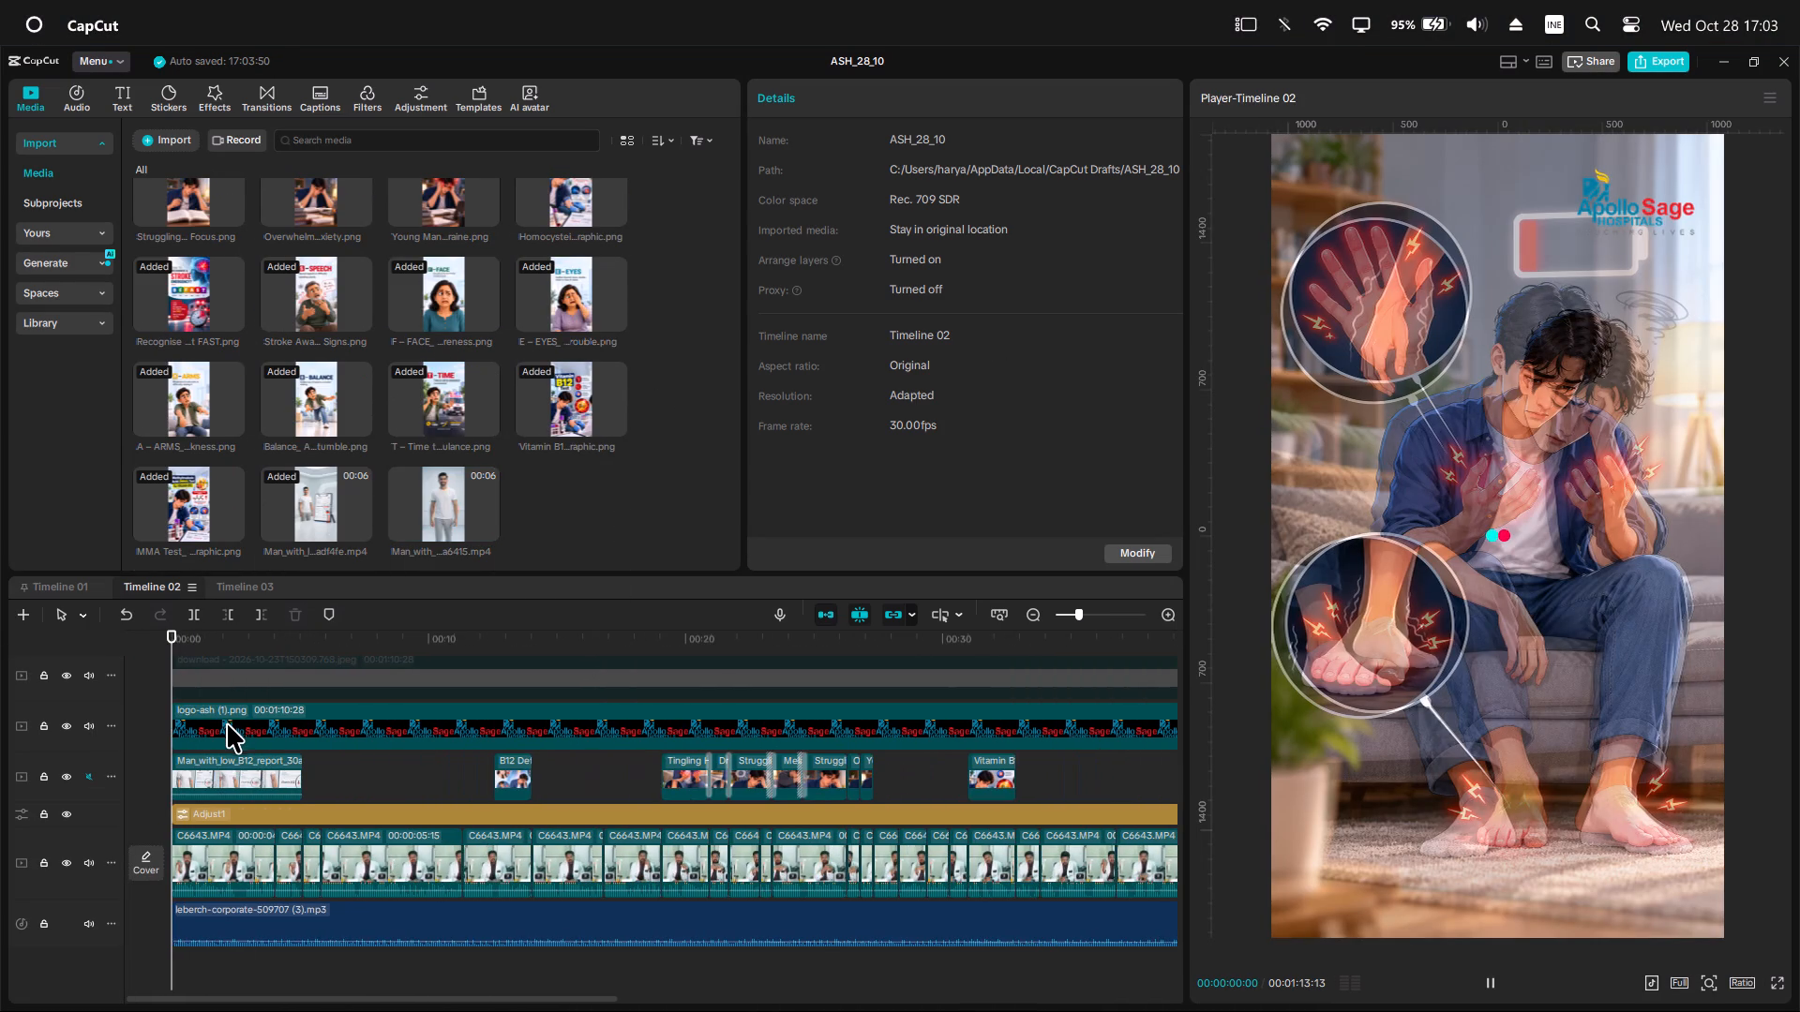
pyautogui.click(222, 769)
pyautogui.press('space')
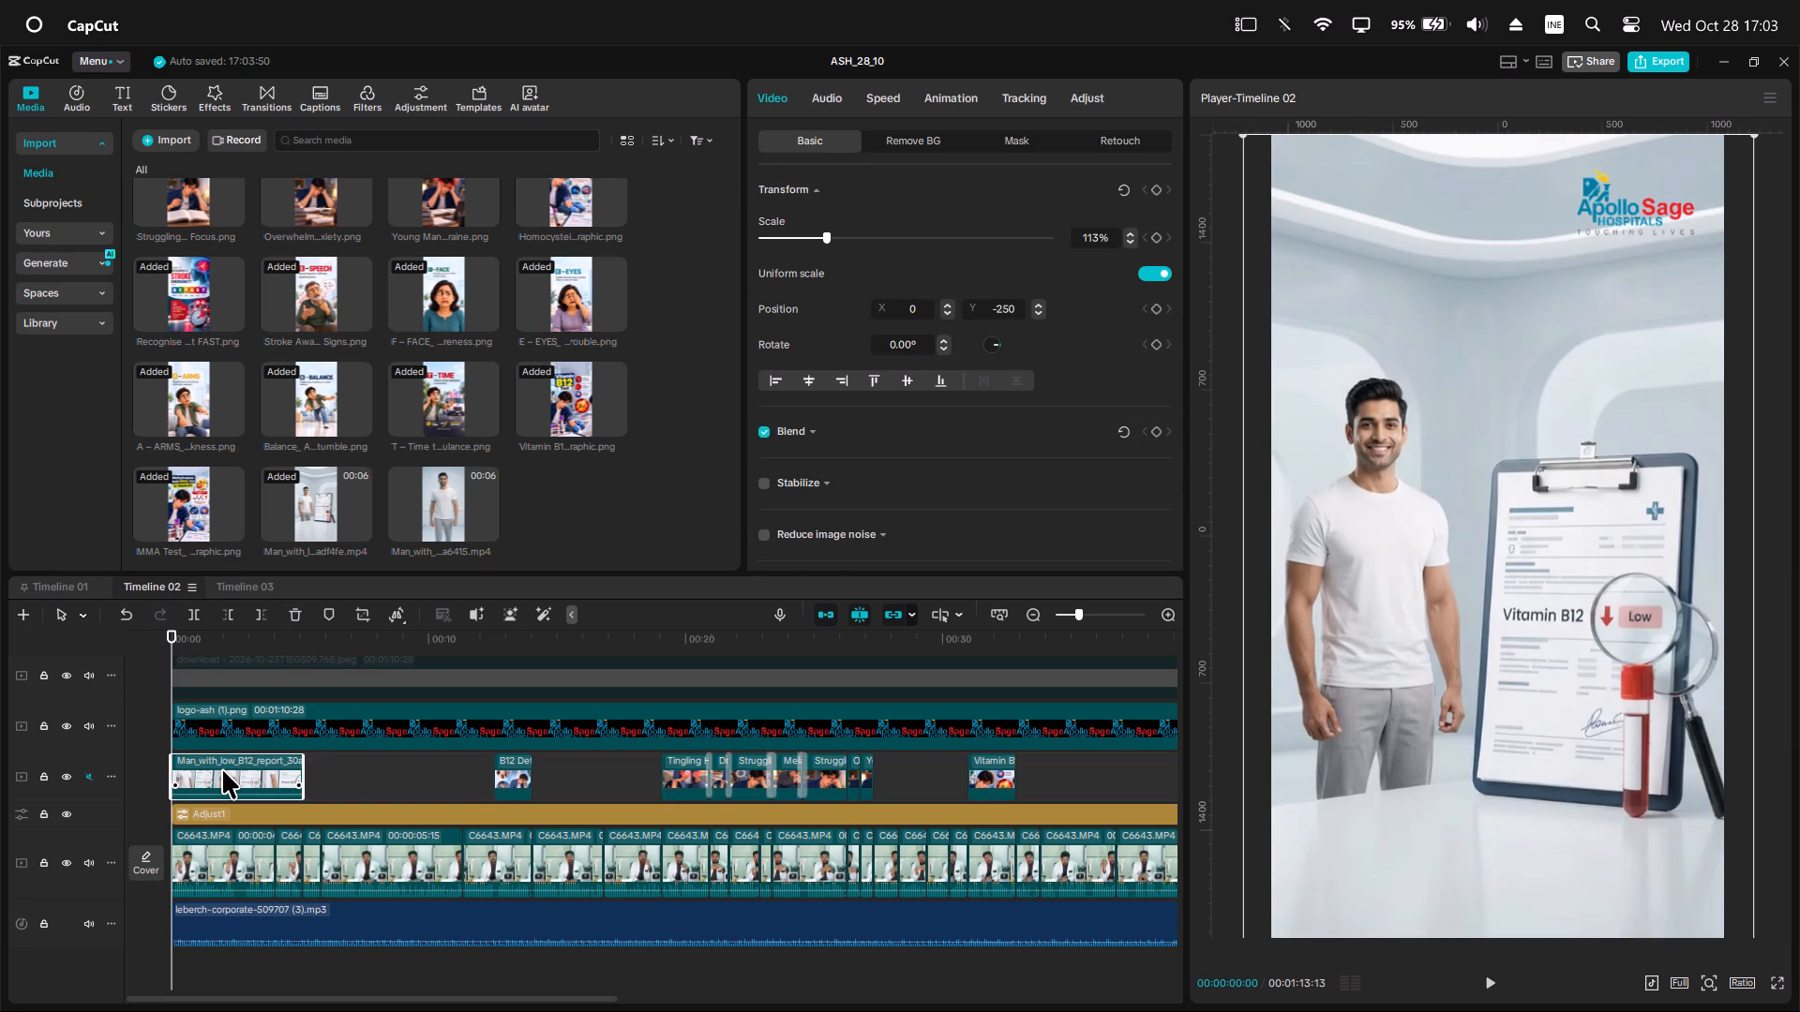
pyautogui.press('space')
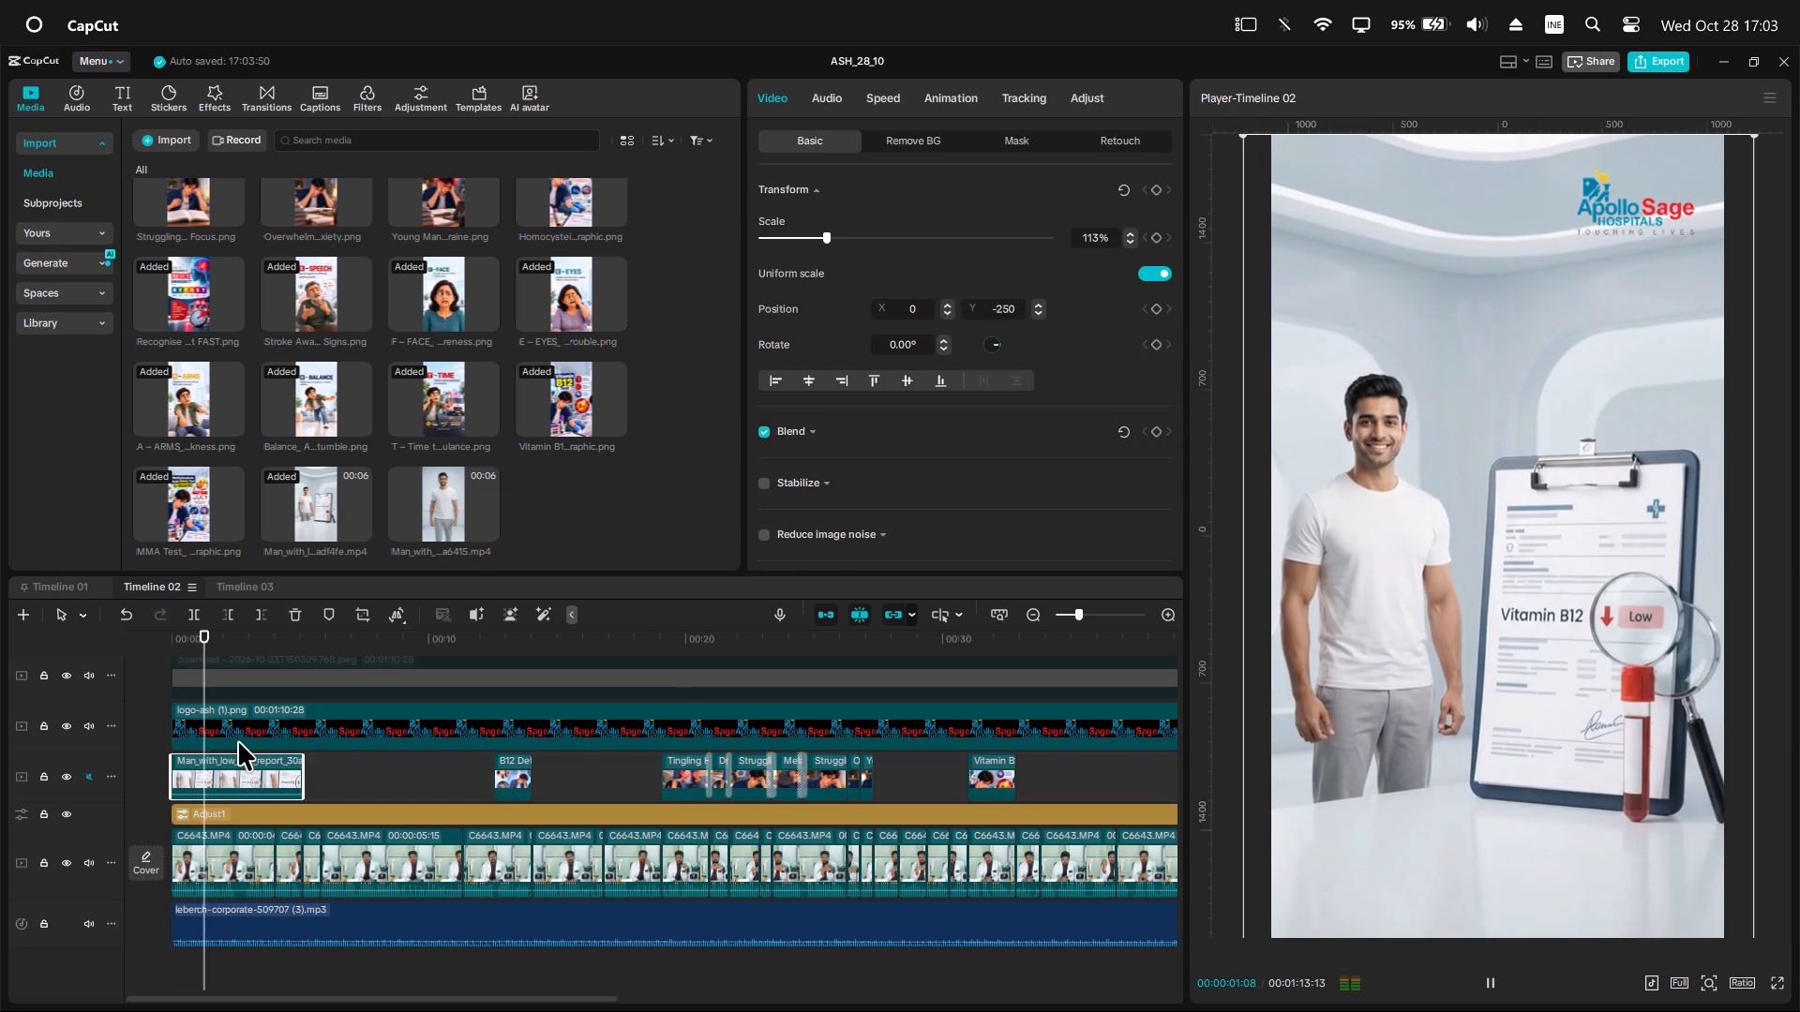
pyautogui.press('space')
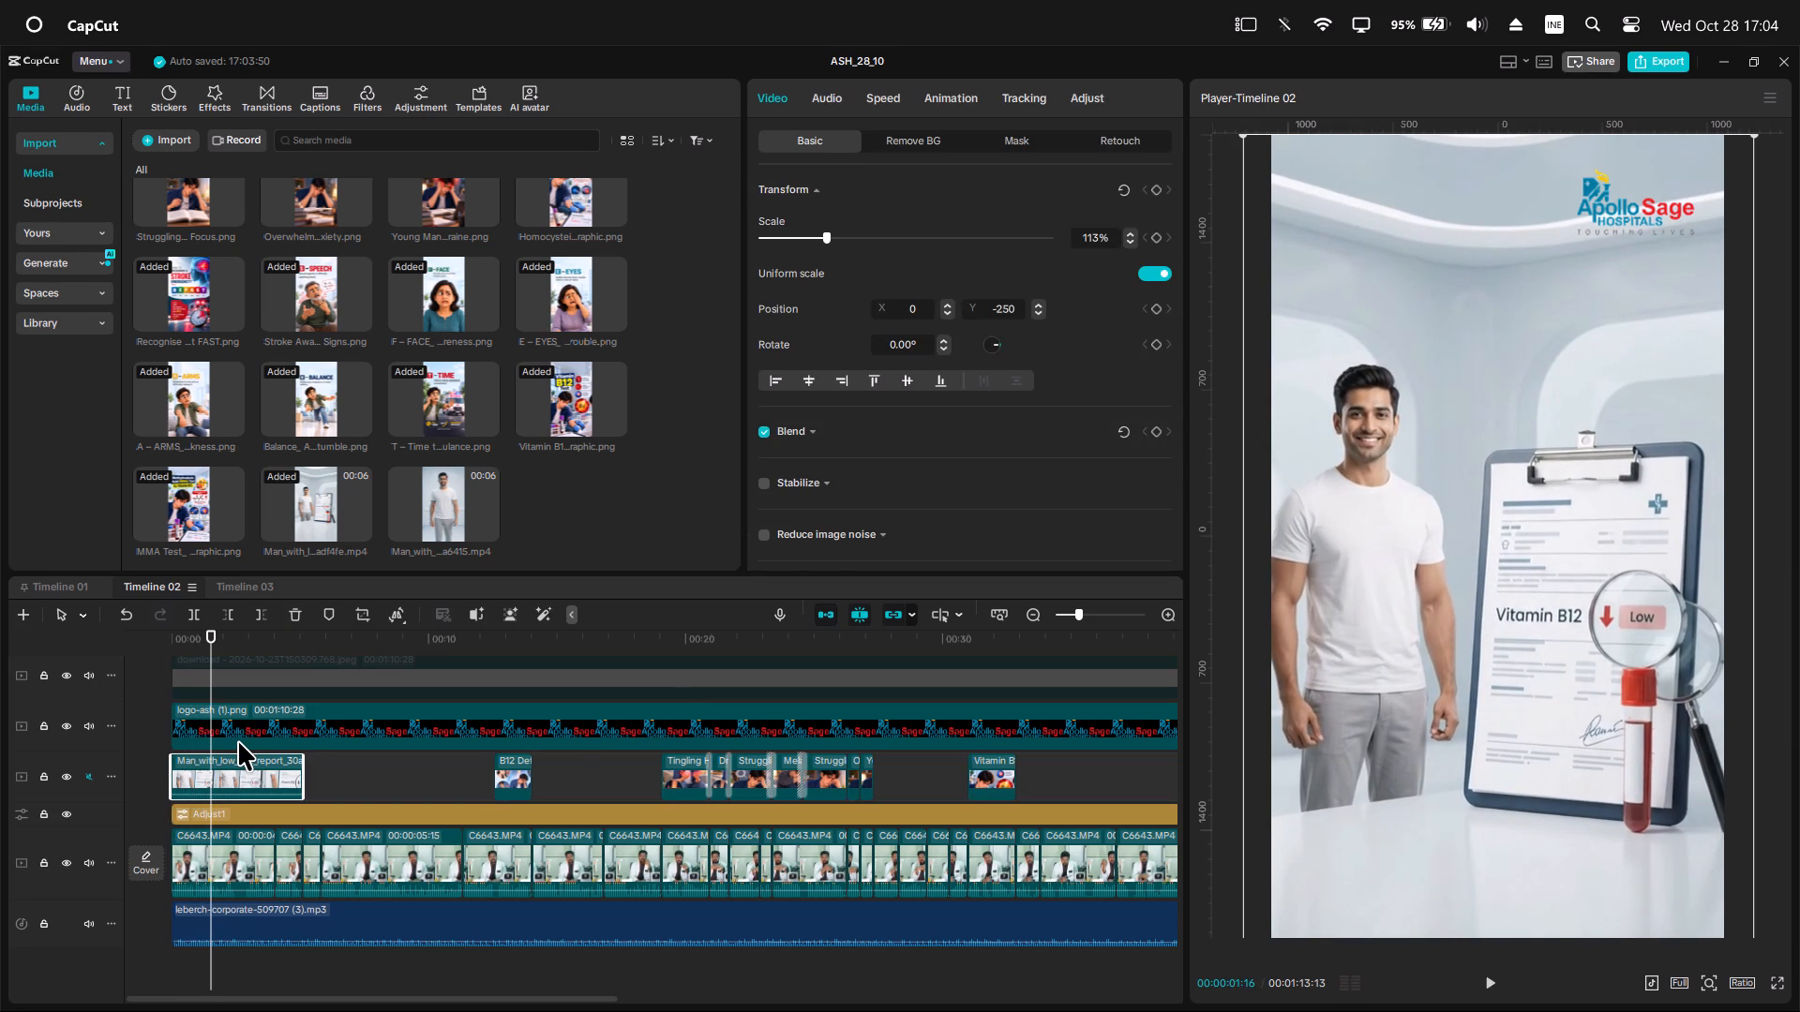
pyautogui.press('space')
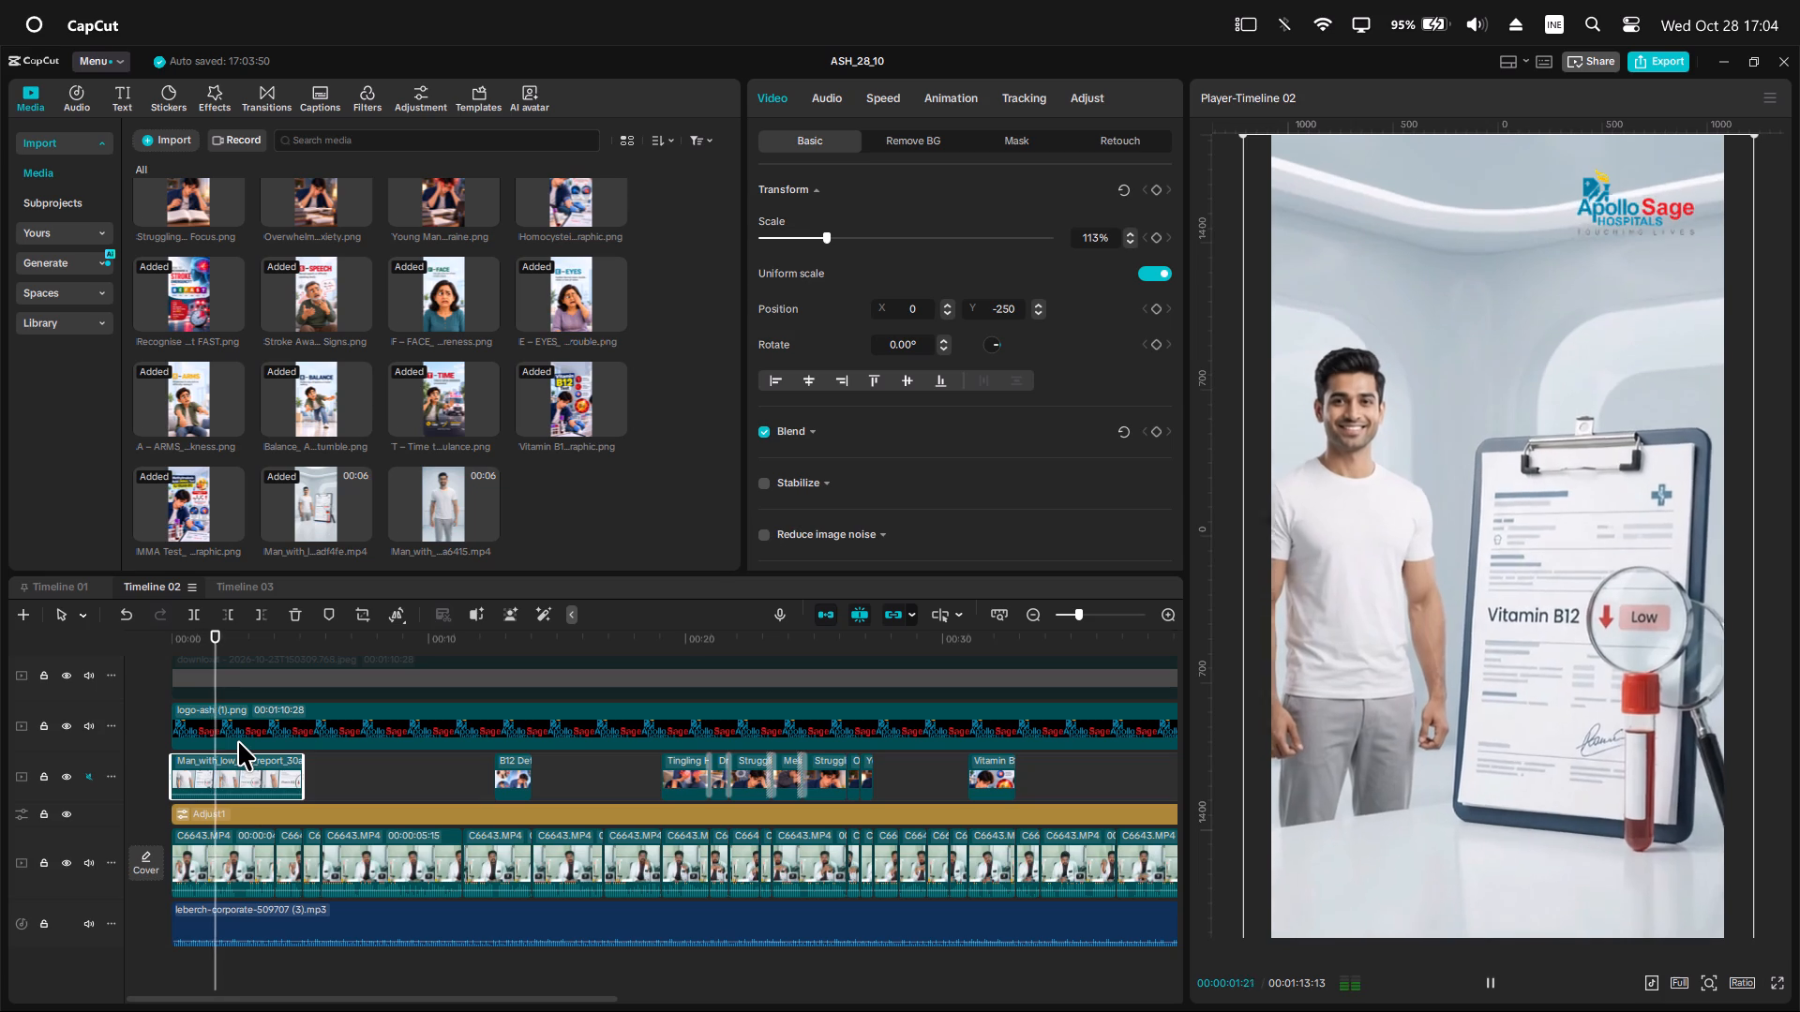
pyautogui.press('space')
# Copy the opening low-B12-report clip and paste it on its track at about 00:00:44:22, within the doctor's later footage.
pyautogui.keyDown('ctrl'); pyautogui.scroll(-9, 454, 804); pyautogui.keyUp('ctrl')
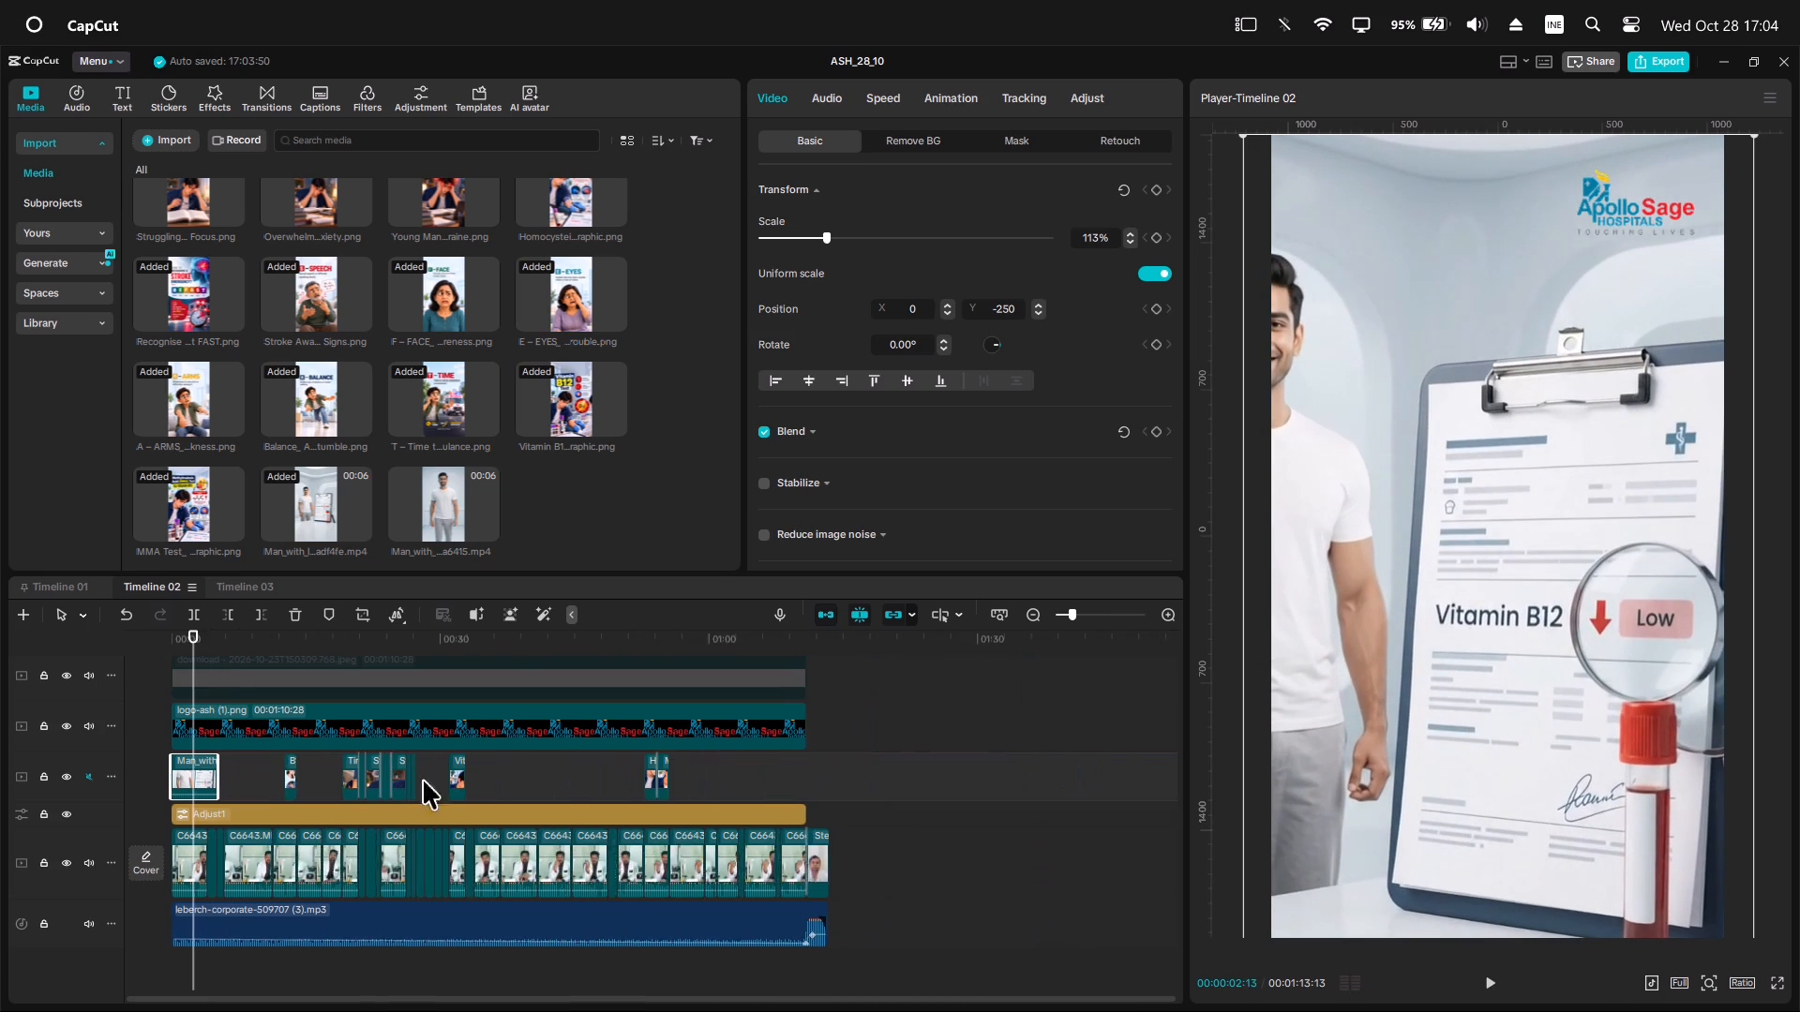
pyautogui.click(503, 637)
pyautogui.keyDown('ctrl'); pyautogui.scroll(8, 522, 737); pyautogui.keyUp('ctrl')
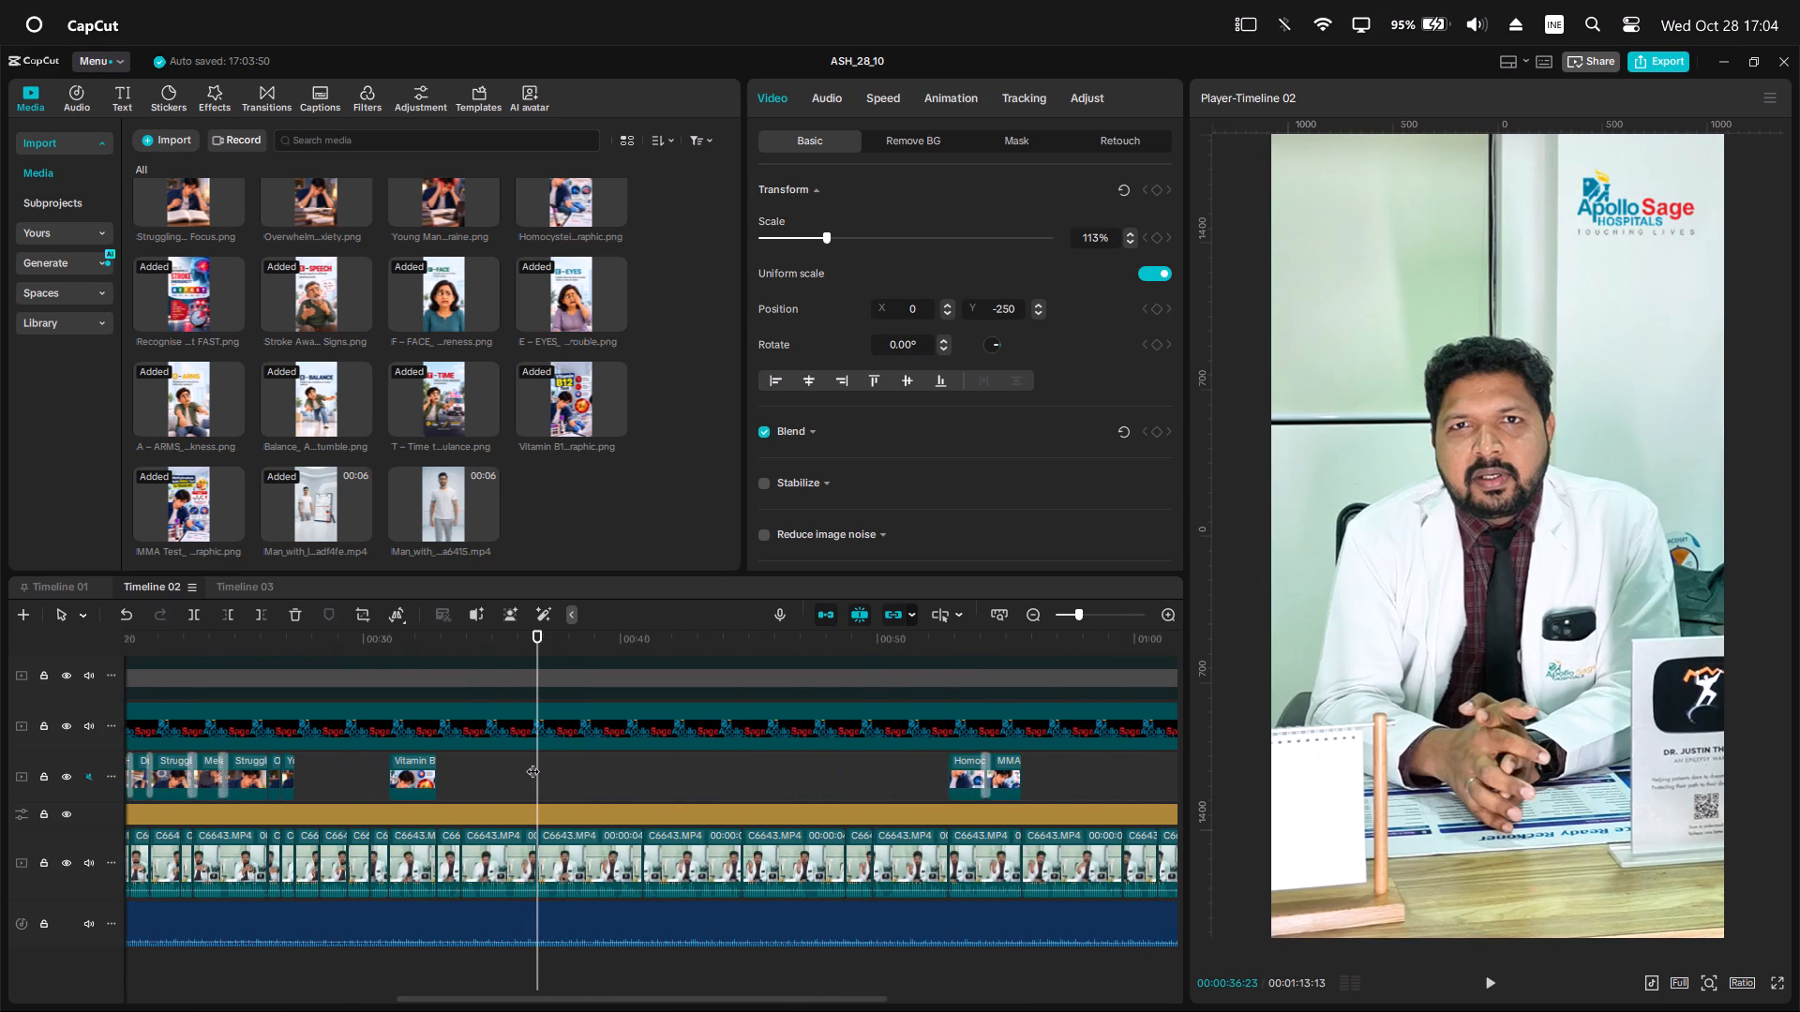
pyautogui.press('space')
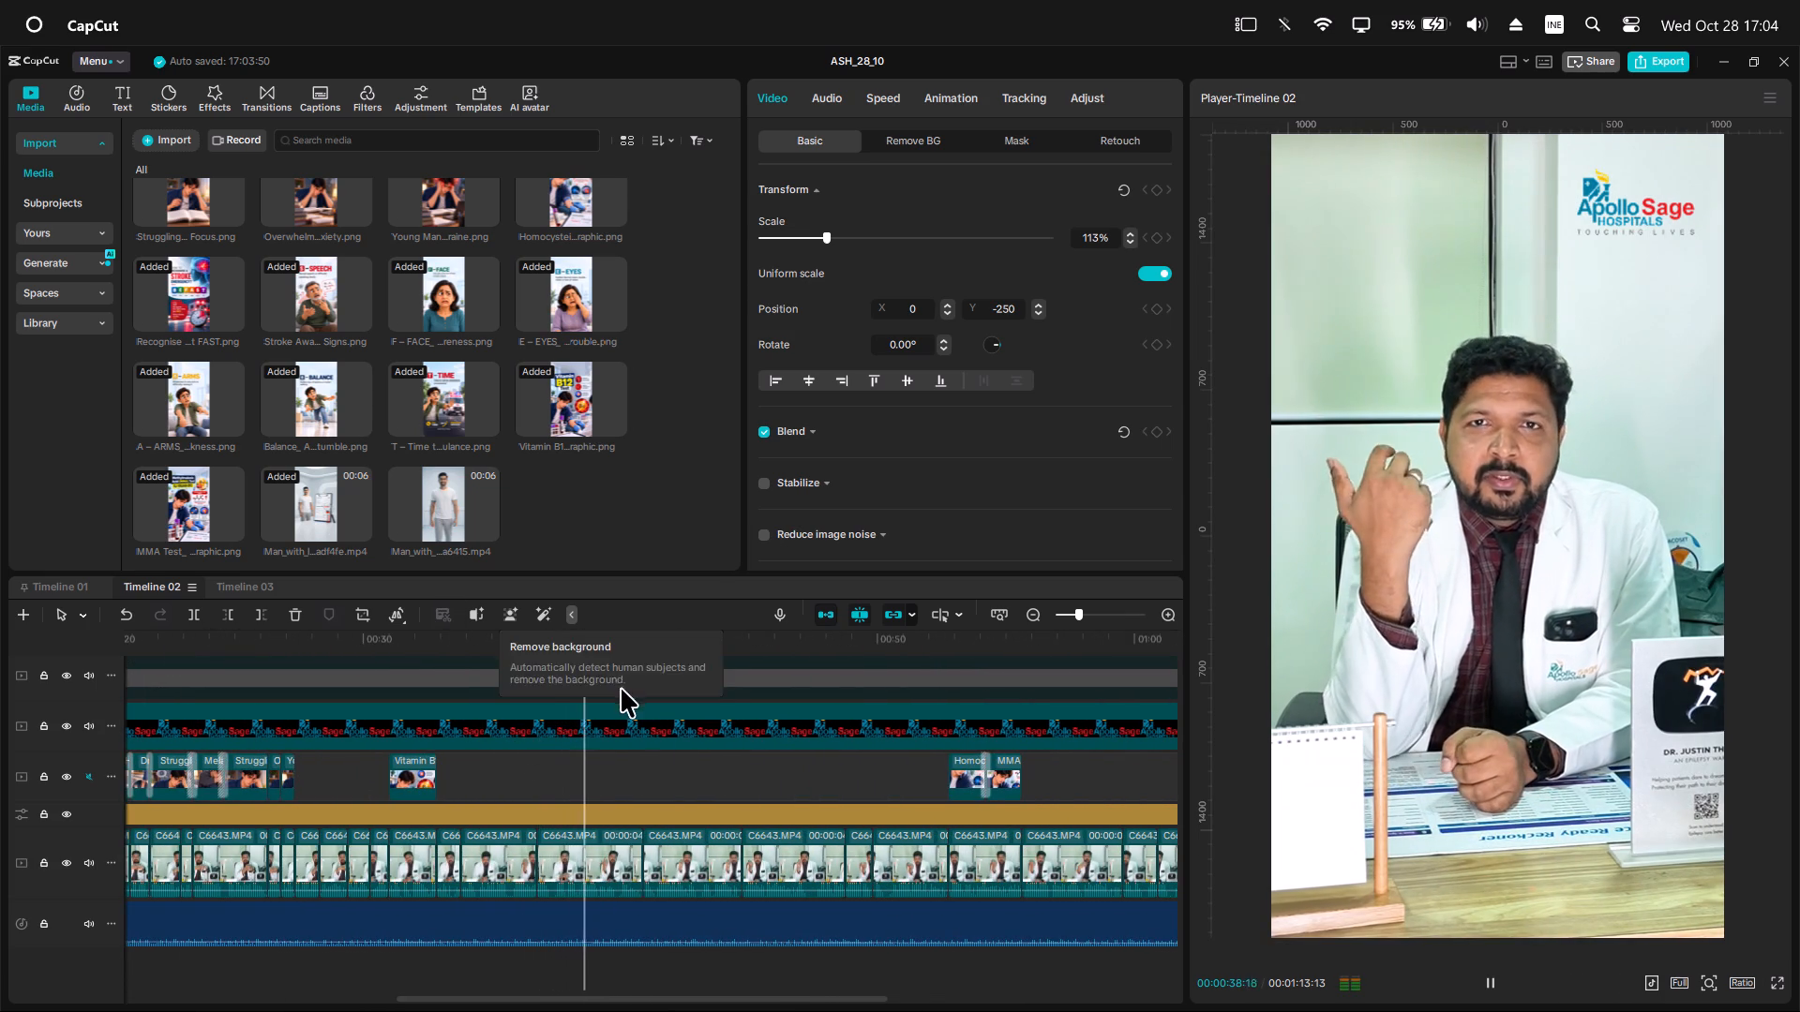
pyautogui.press('space')
pyautogui.press('space')
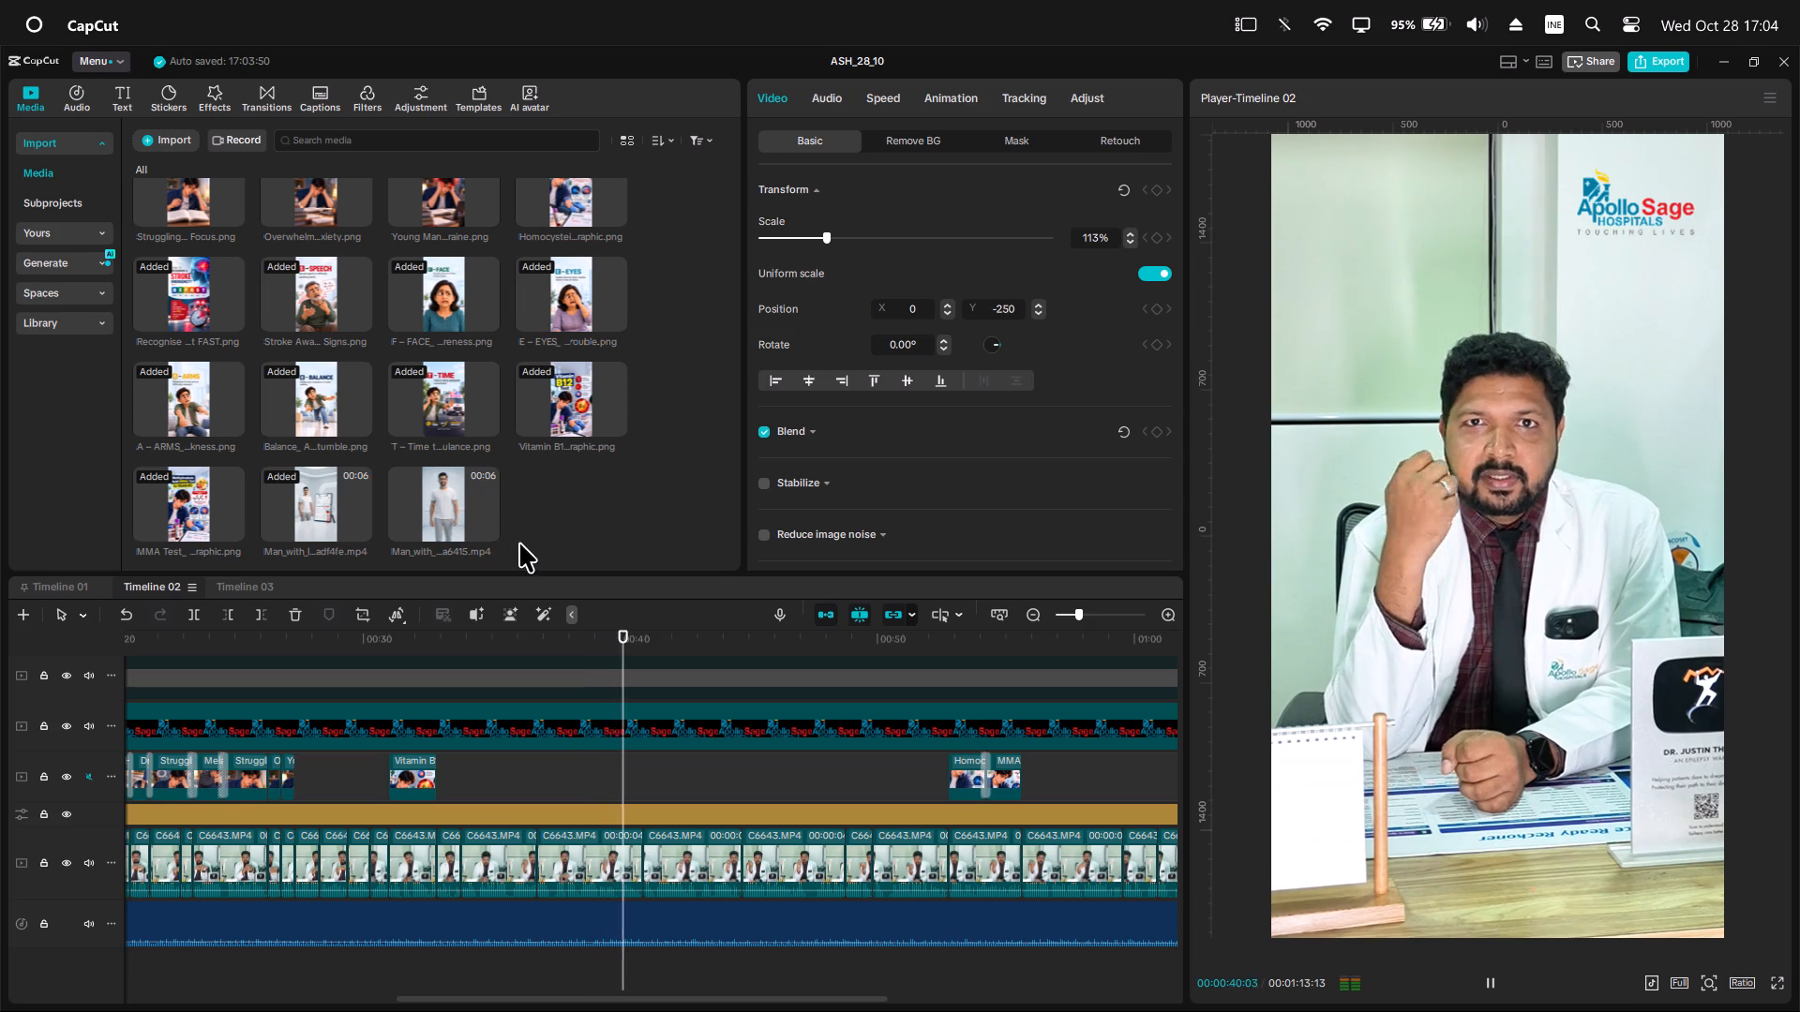
pyautogui.keyDown('ctrl'); pyautogui.scroll(-3, 664, 718); pyautogui.keyUp('ctrl')
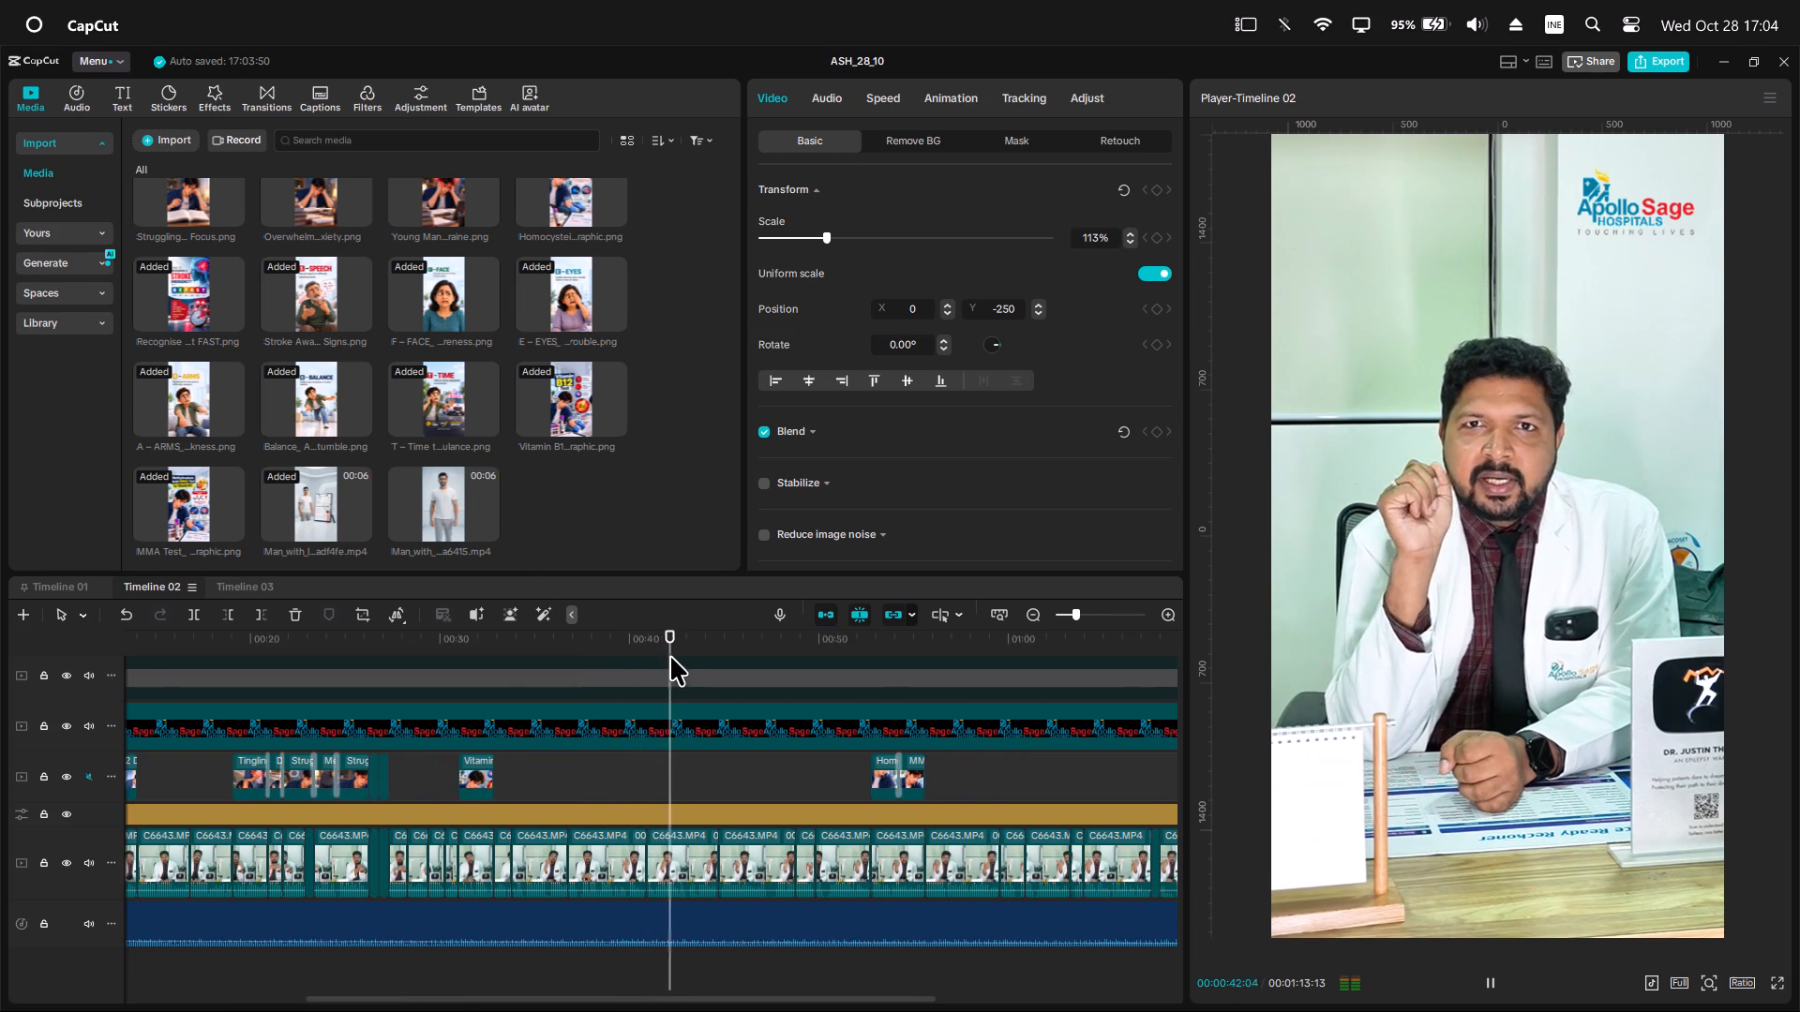
pyautogui.keyDown('ctrl'); pyautogui.scroll(-2, 697, 745); pyautogui.keyUp('ctrl')
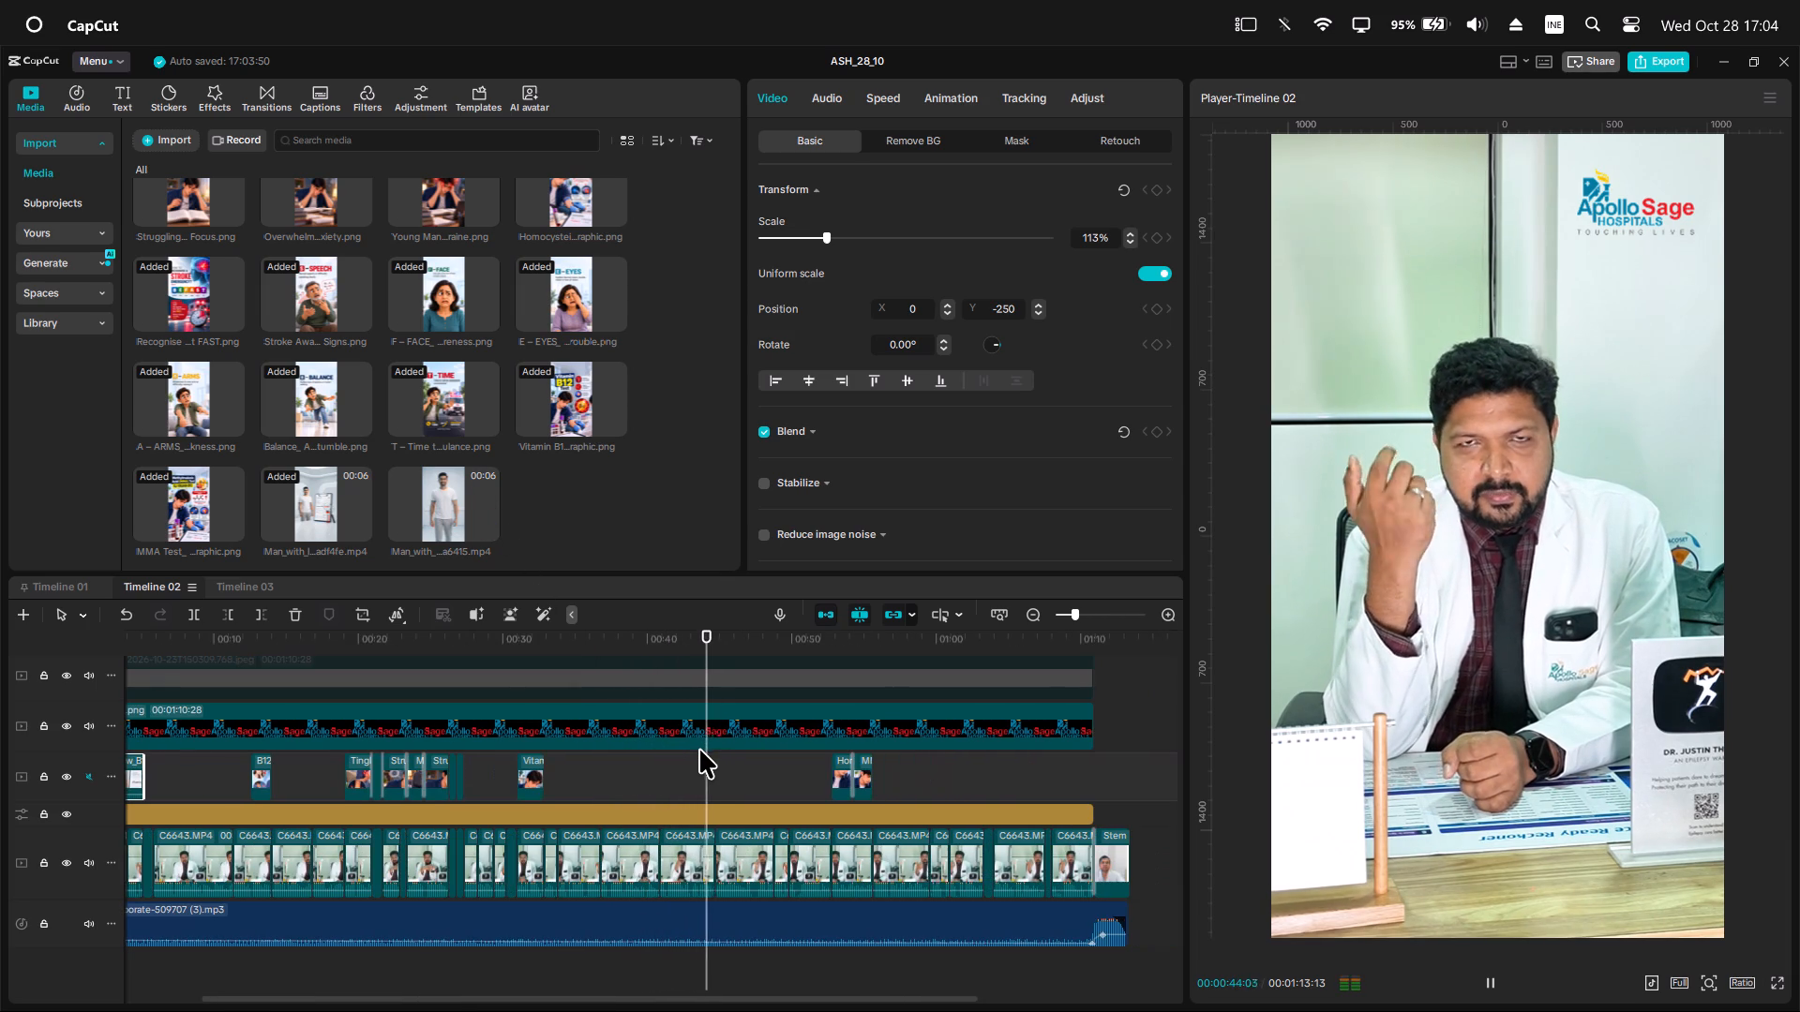
pyautogui.keyDown('ctrl'); pyautogui.scroll(2, 699, 749); pyautogui.keyUp('ctrl')
pyautogui.press('space')
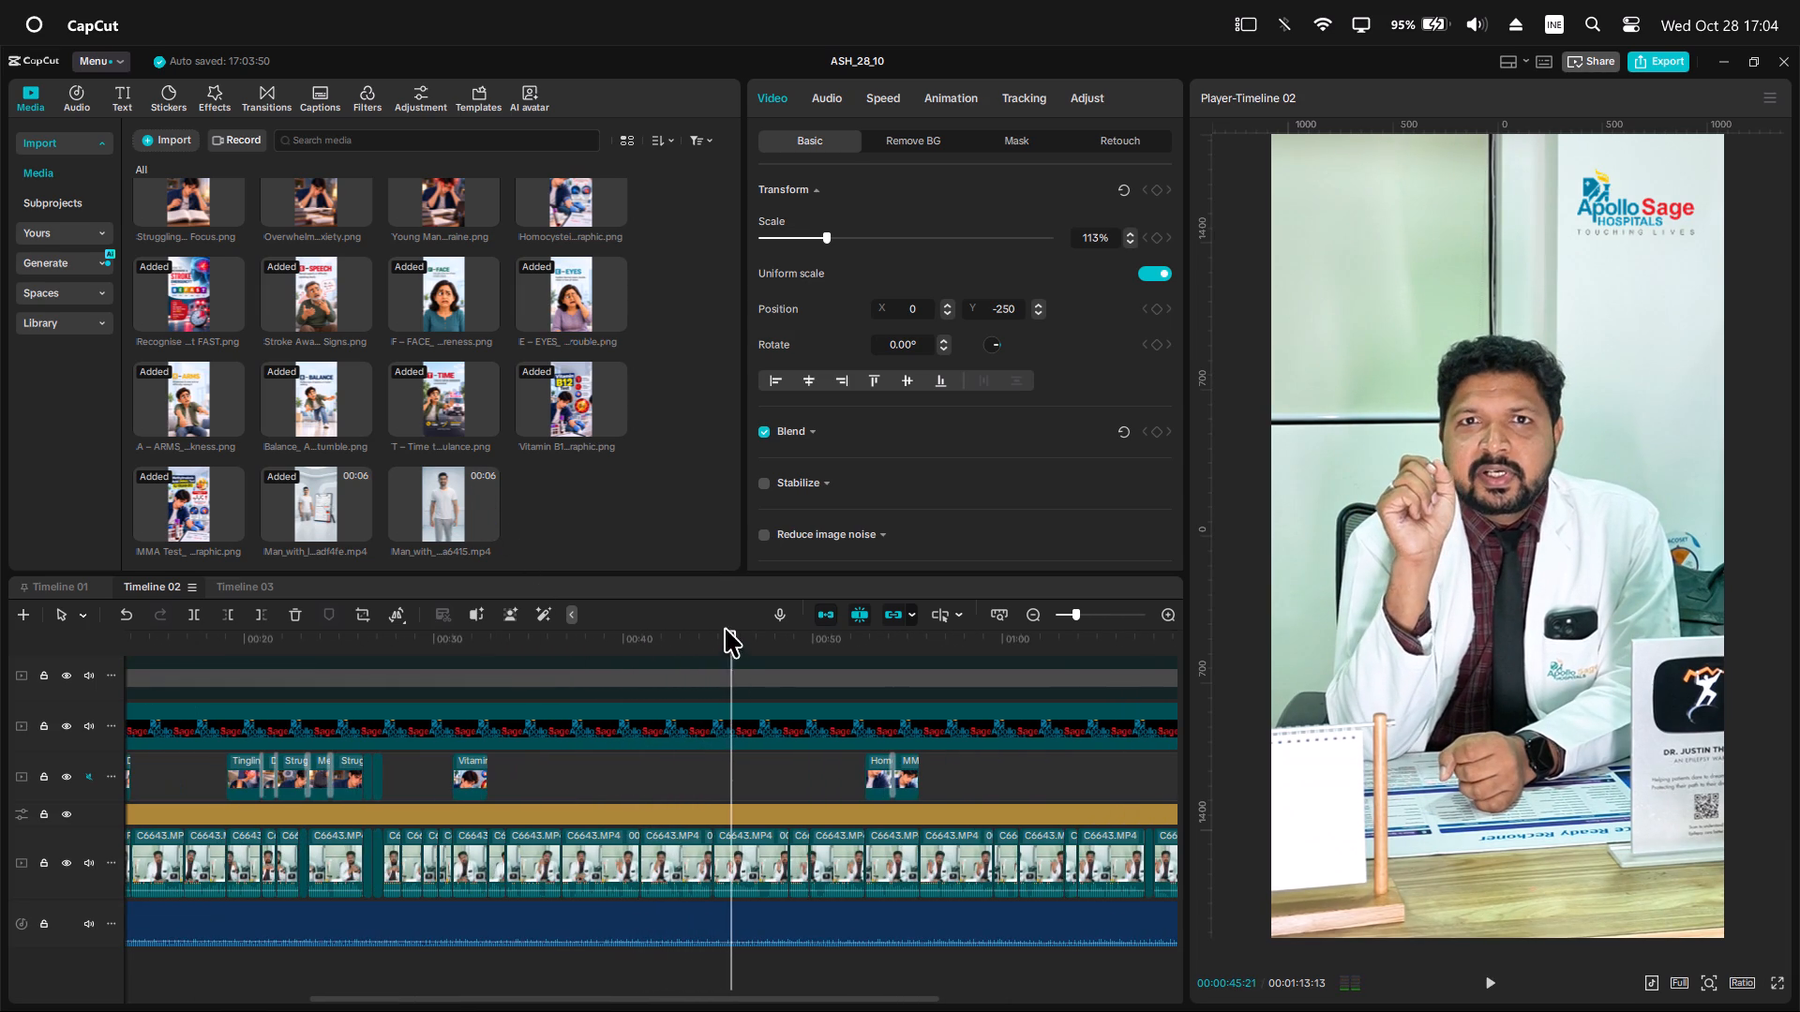
pyautogui.moveTo(725, 649); pyautogui.dragTo(712, 655)
pyautogui.keyDown('ctrl'); pyautogui.scroll(-5, 693, 720); pyautogui.keyUp('ctrl')
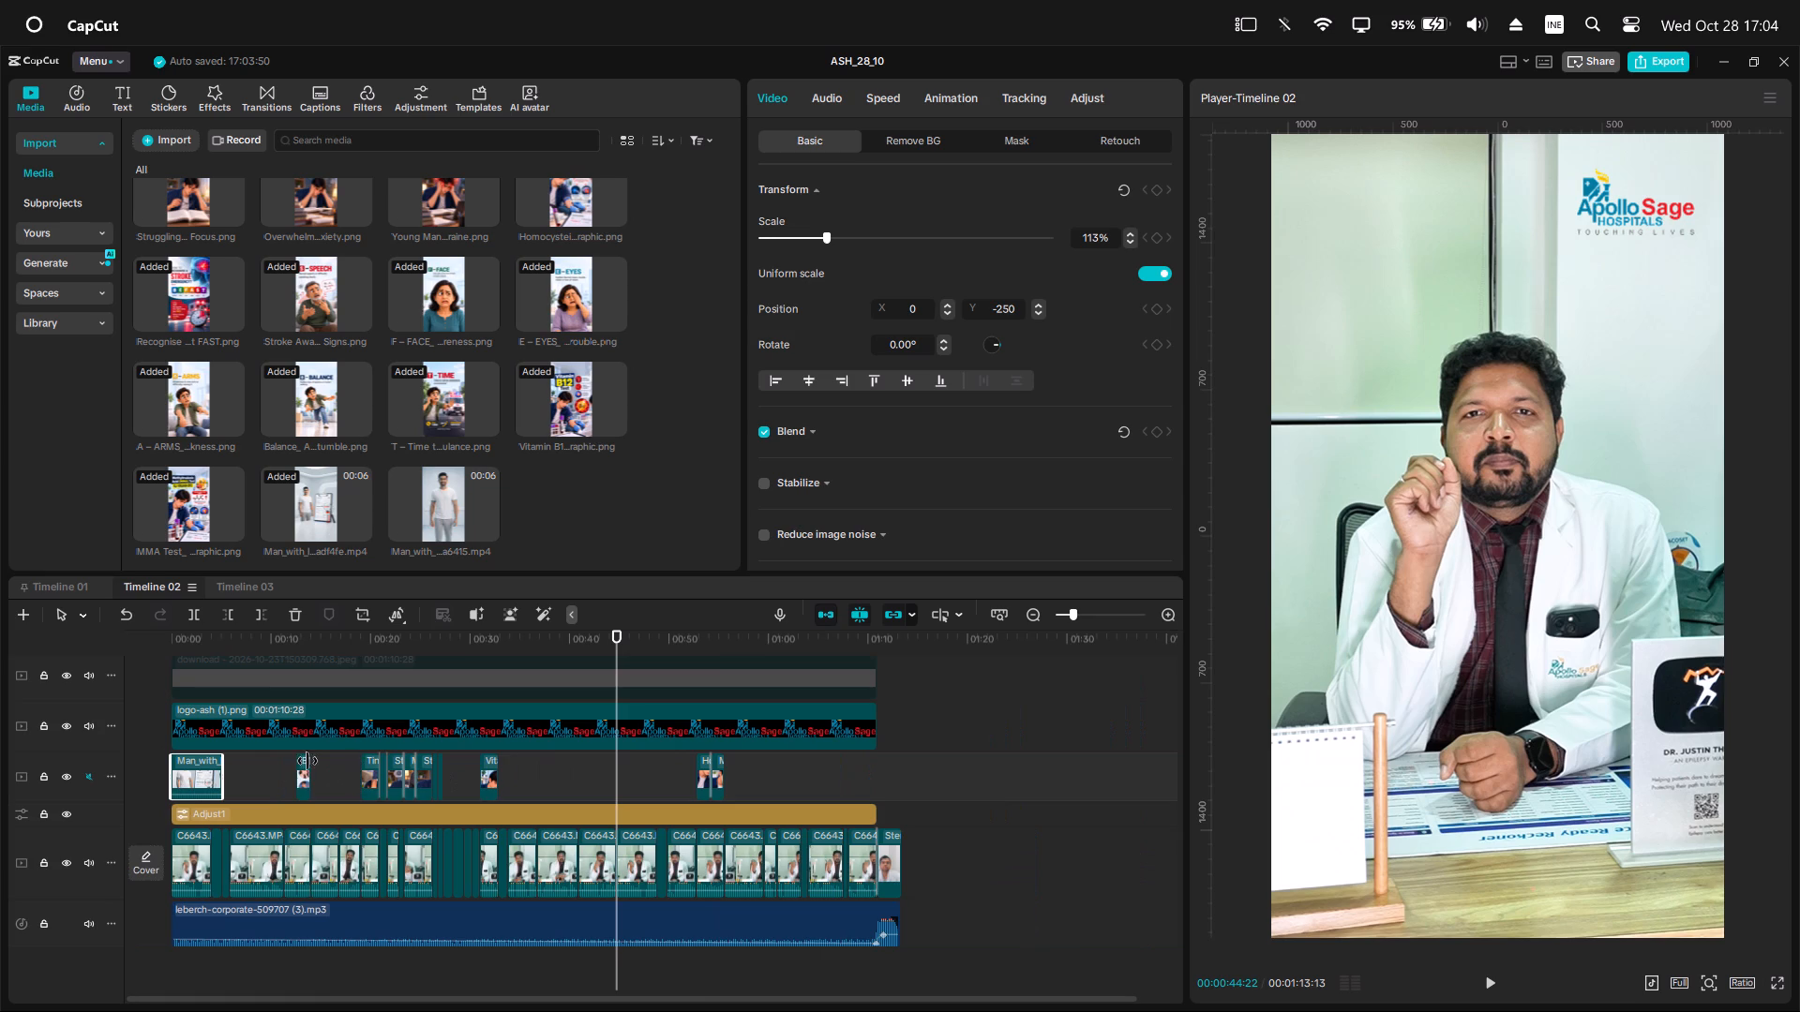
pyautogui.click(195, 779)
pyautogui.hotkey('ctrl', 'c')
pyautogui.hotkey('ctrl', 'v')
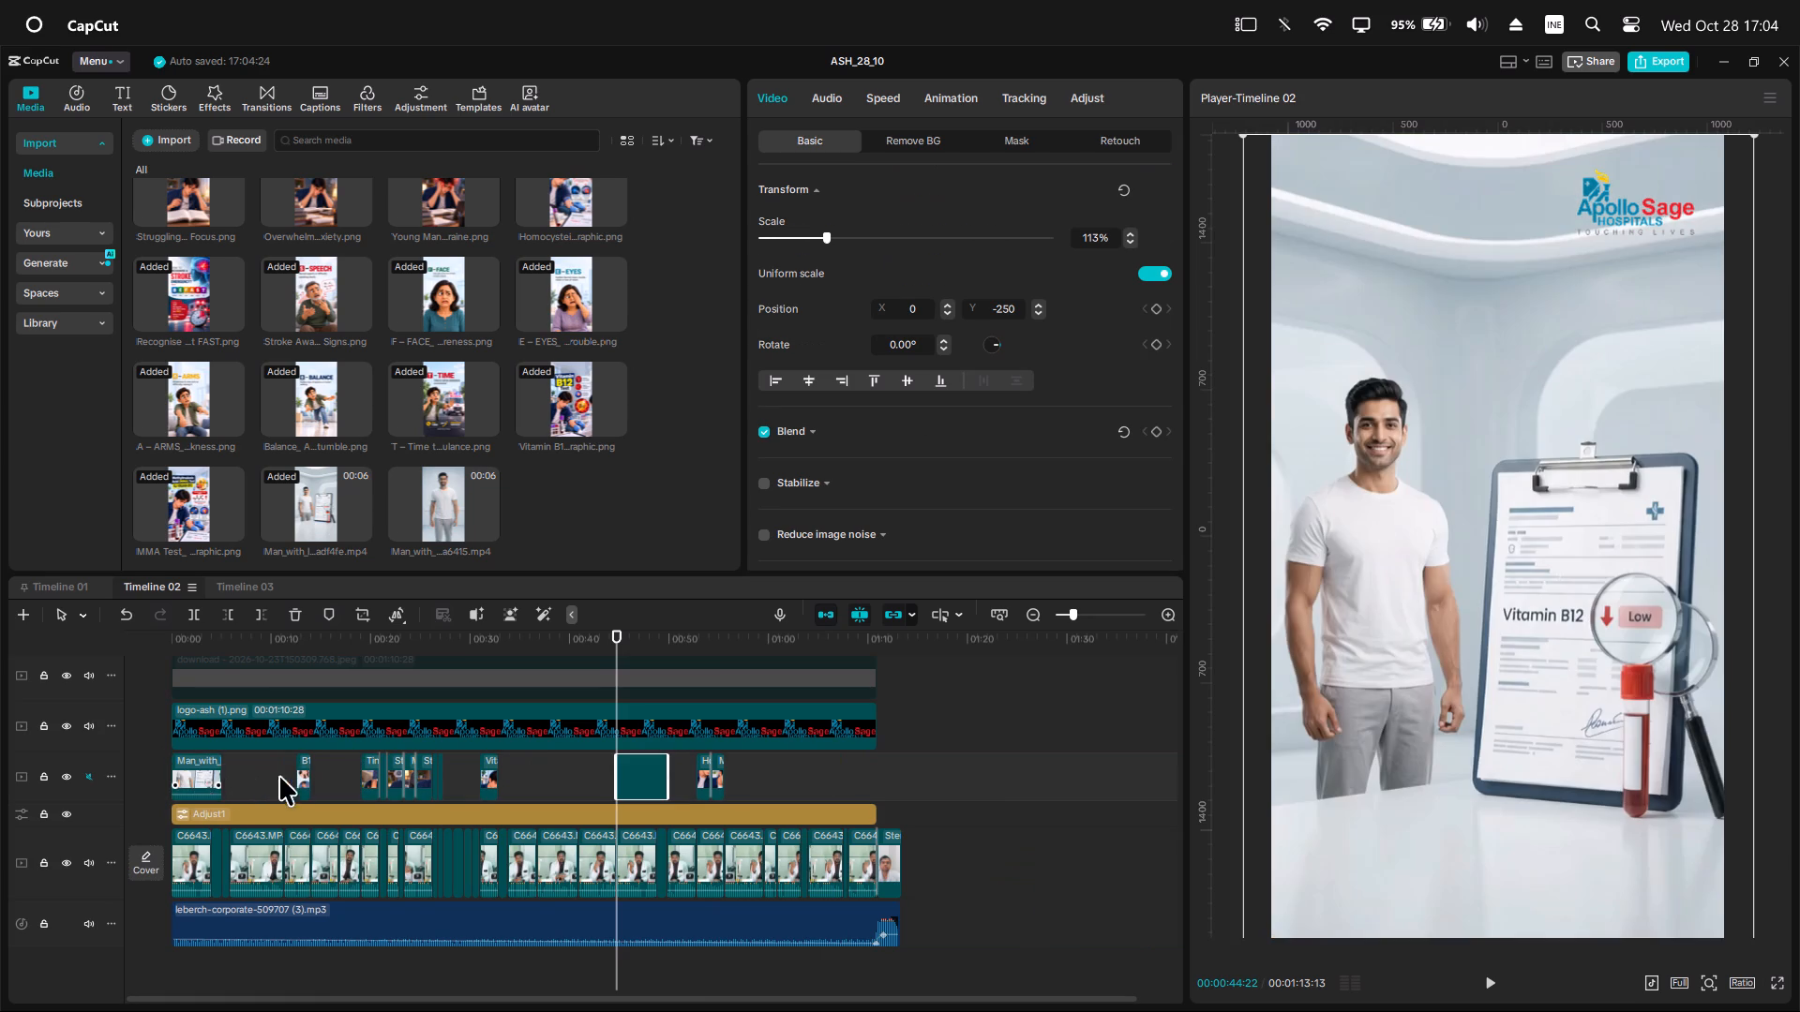
# Play the pasted low-B12-report clip through to the doctor's footage that follows it.
pyautogui.press('space')
pyautogui.keyDown('ctrl'); pyautogui.scroll(15, 698, 826); pyautogui.keyUp('ctrl')
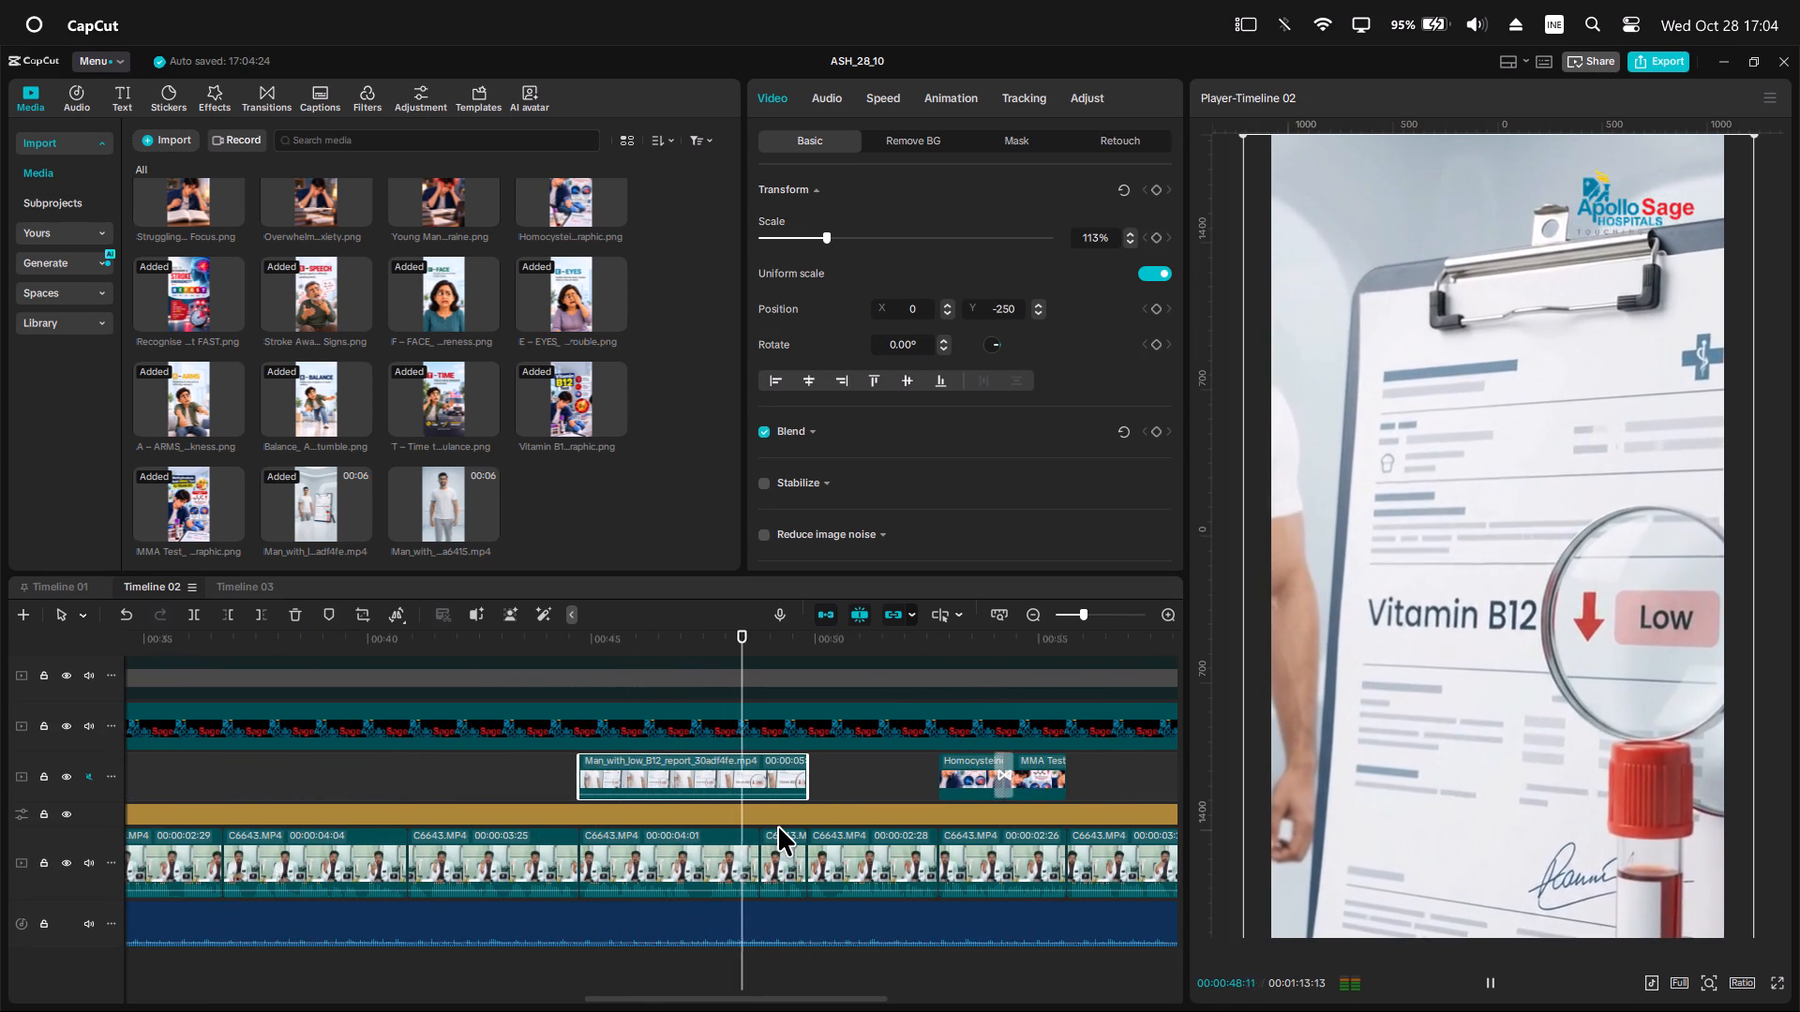
pyautogui.keyDown('ctrl'); pyautogui.scroll(-5, 842, 814); pyautogui.keyUp('ctrl')
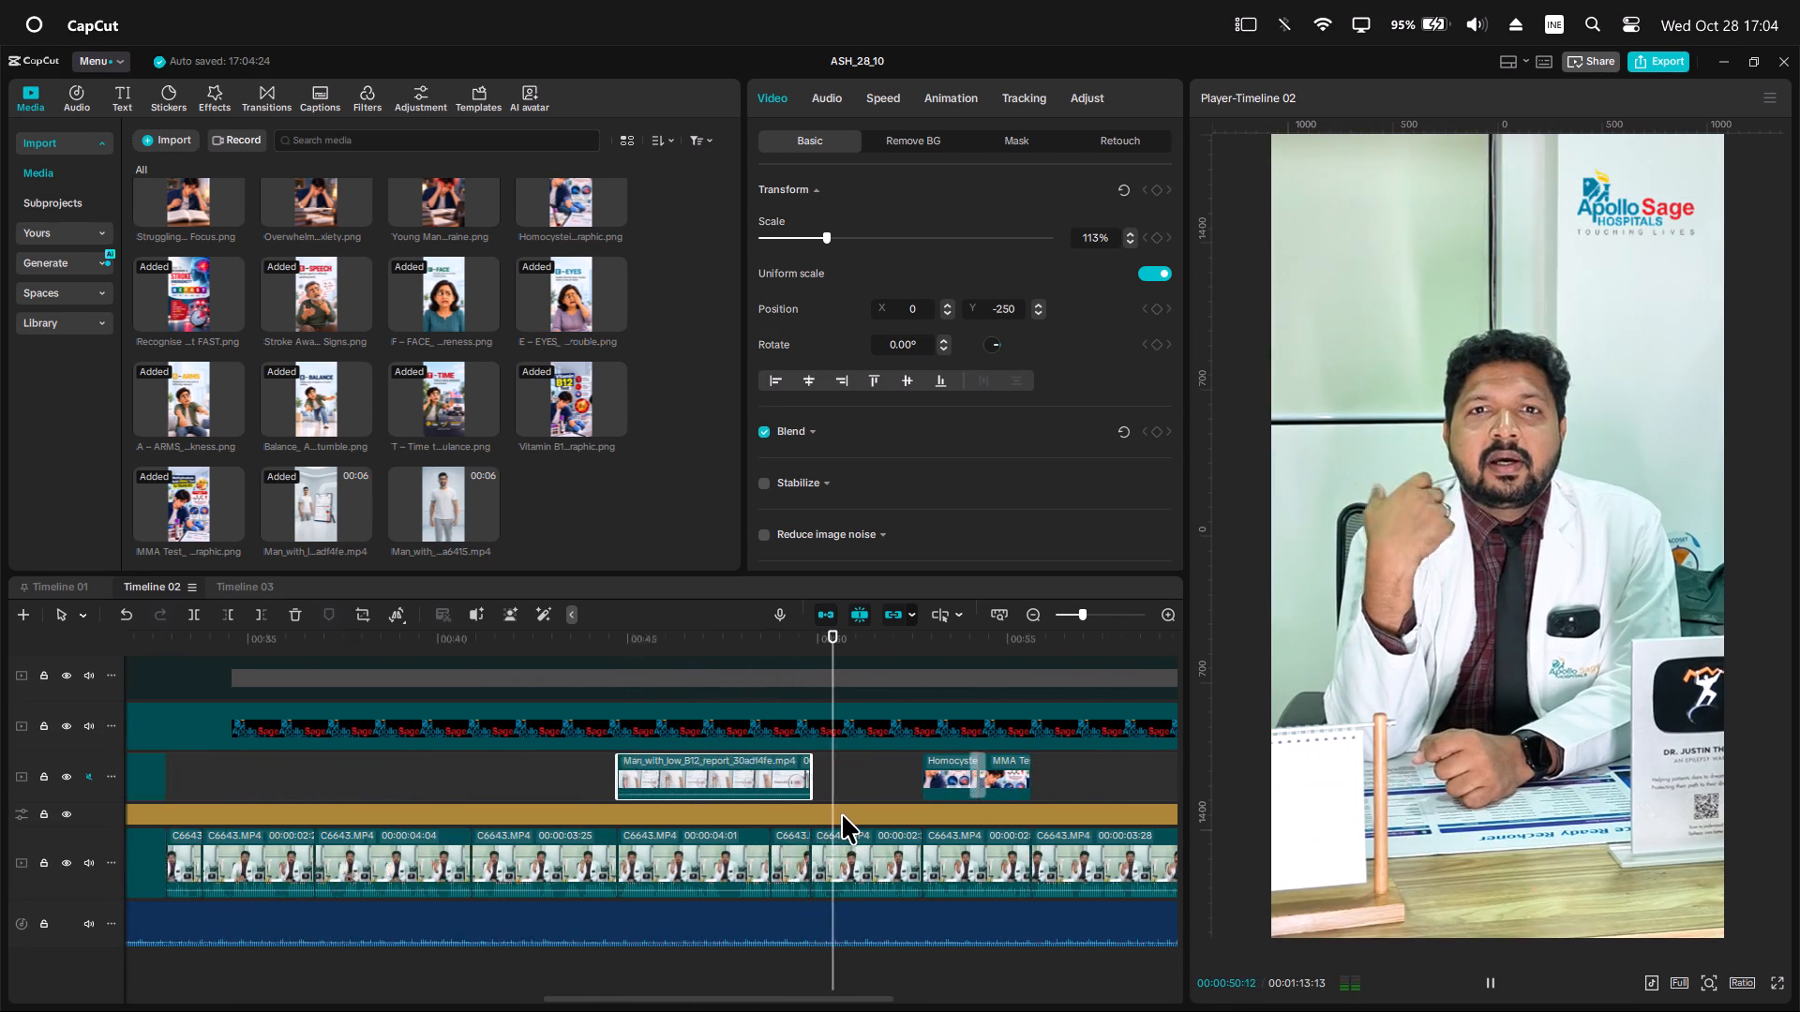
pyautogui.press('space')
pyautogui.scroll(-14, 841, 814)
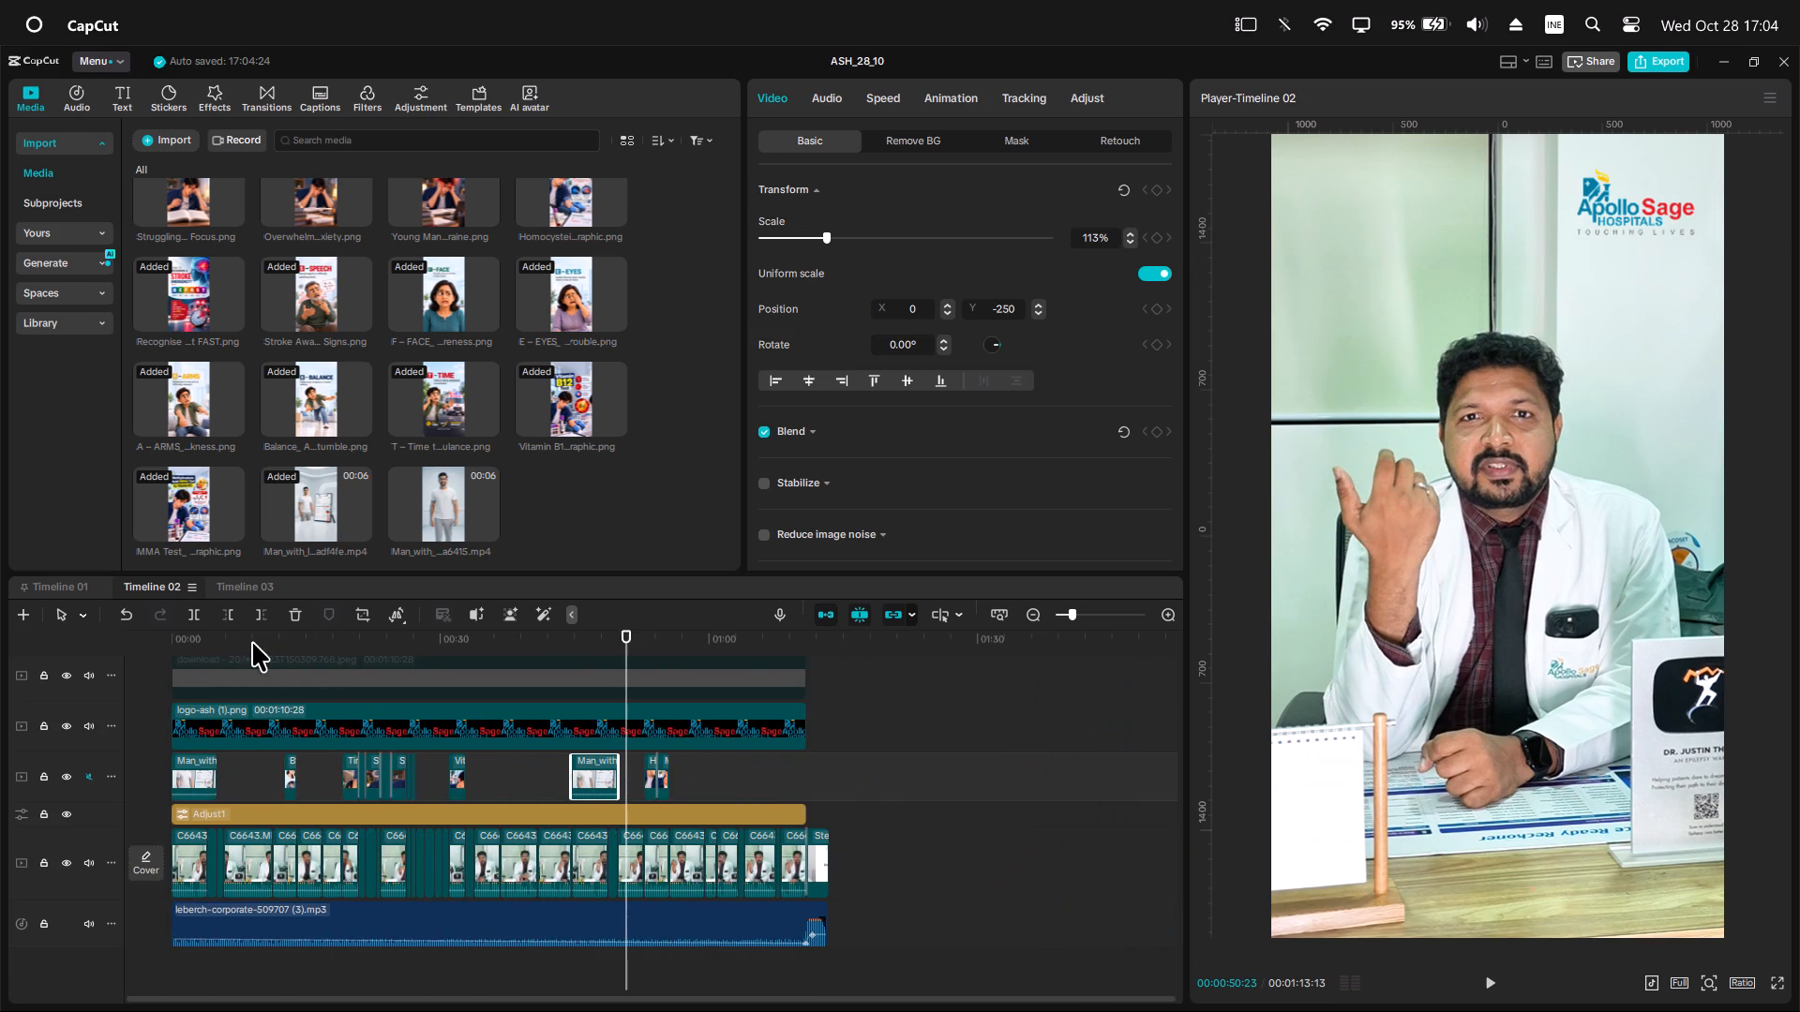
# Search the transitions for glare and apply Glare to the doctor-footage cut at about 00:00:05, where the opening illustration ends.
pyautogui.moveTo(248, 640); pyautogui.dragTo(218, 642)
pyautogui.keyDown('ctrl'); pyautogui.scroll(20, 268, 784); pyautogui.keyUp('ctrl')
pyautogui.keyDown('ctrl'); pyautogui.scroll(5, 268, 784); pyautogui.keyUp('ctrl')
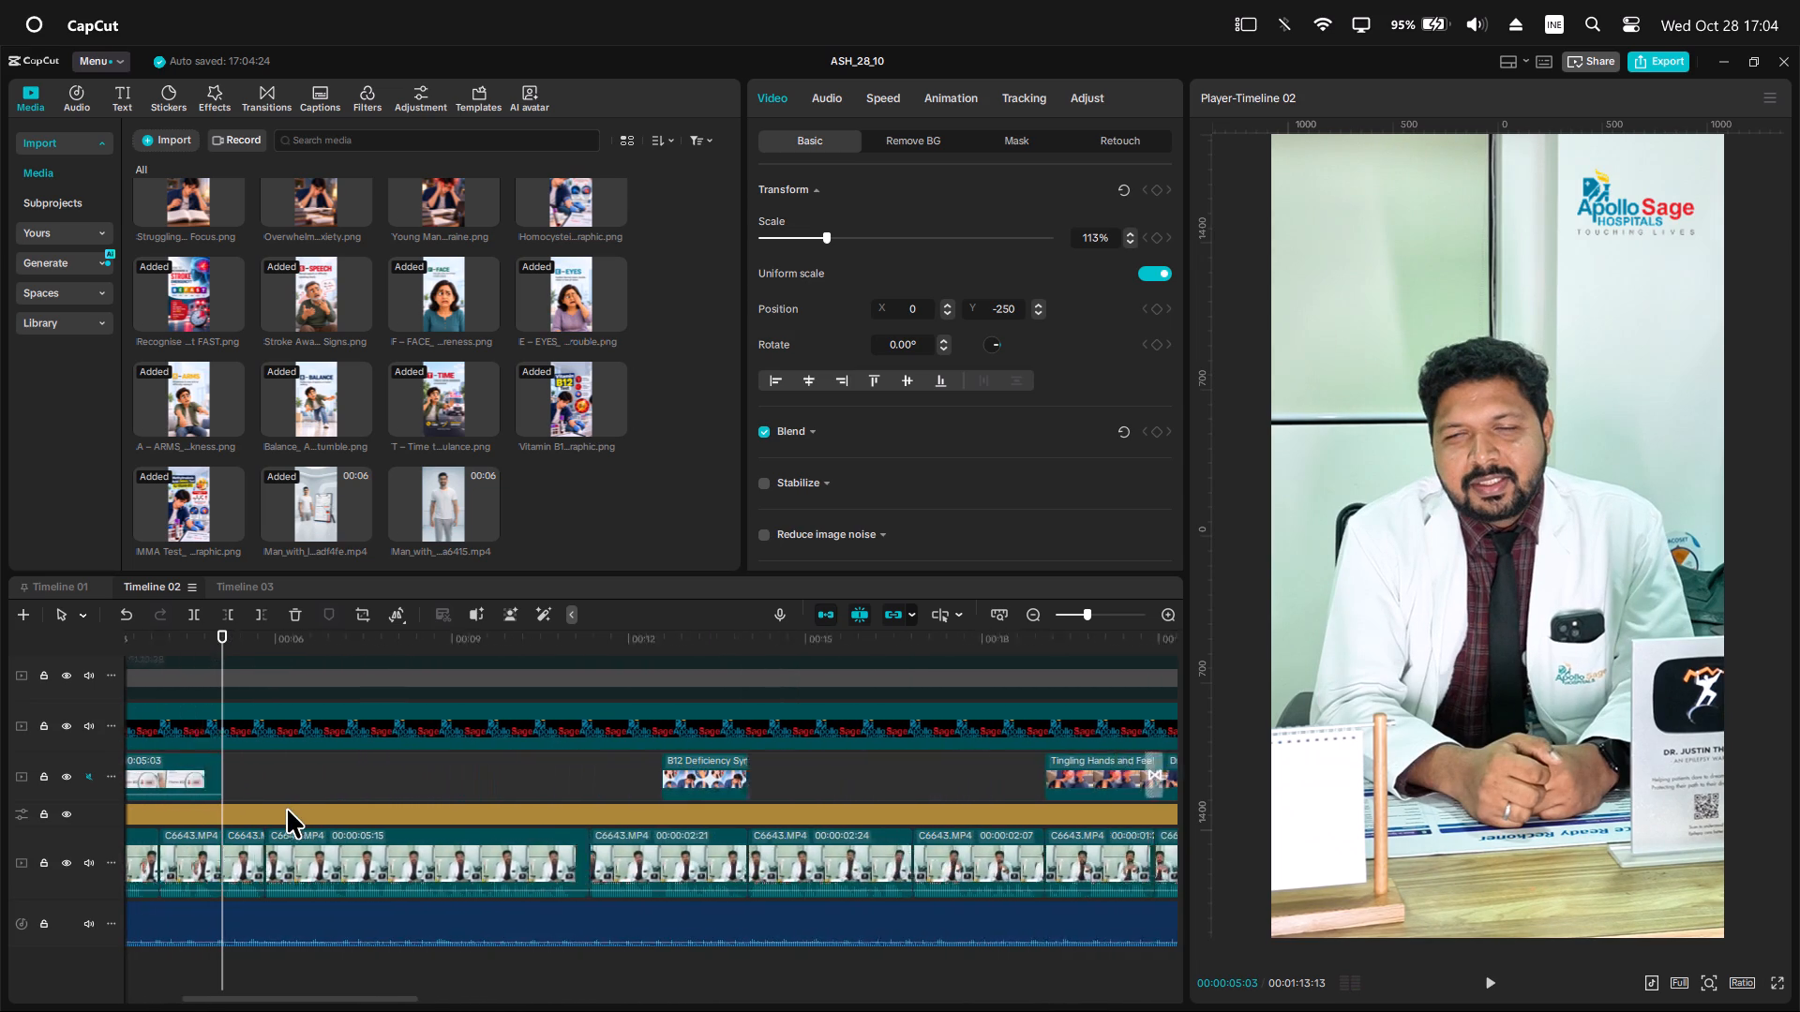
pyautogui.scroll(11, 293, 815)
pyautogui.scroll(-5, 296, 821)
pyautogui.keyDown('ctrl'); pyautogui.scroll(5, 301, 840); pyautogui.keyUp('ctrl')
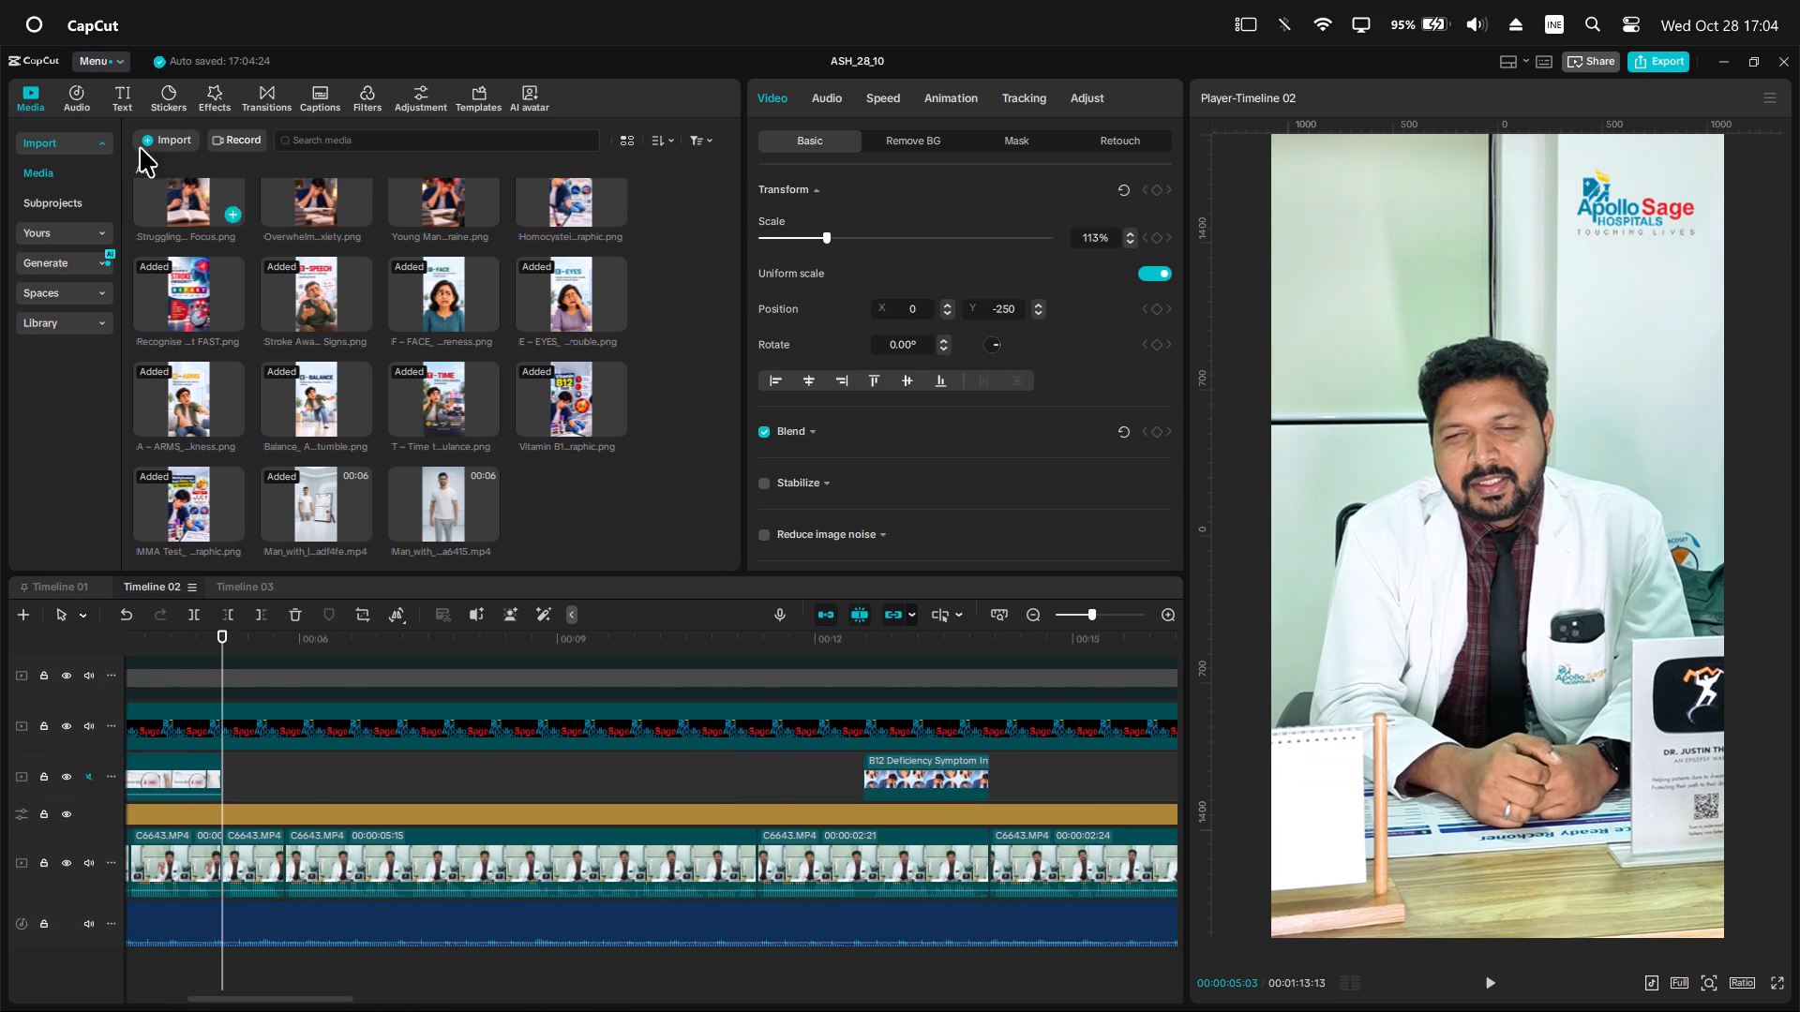
pyautogui.click(270, 93)
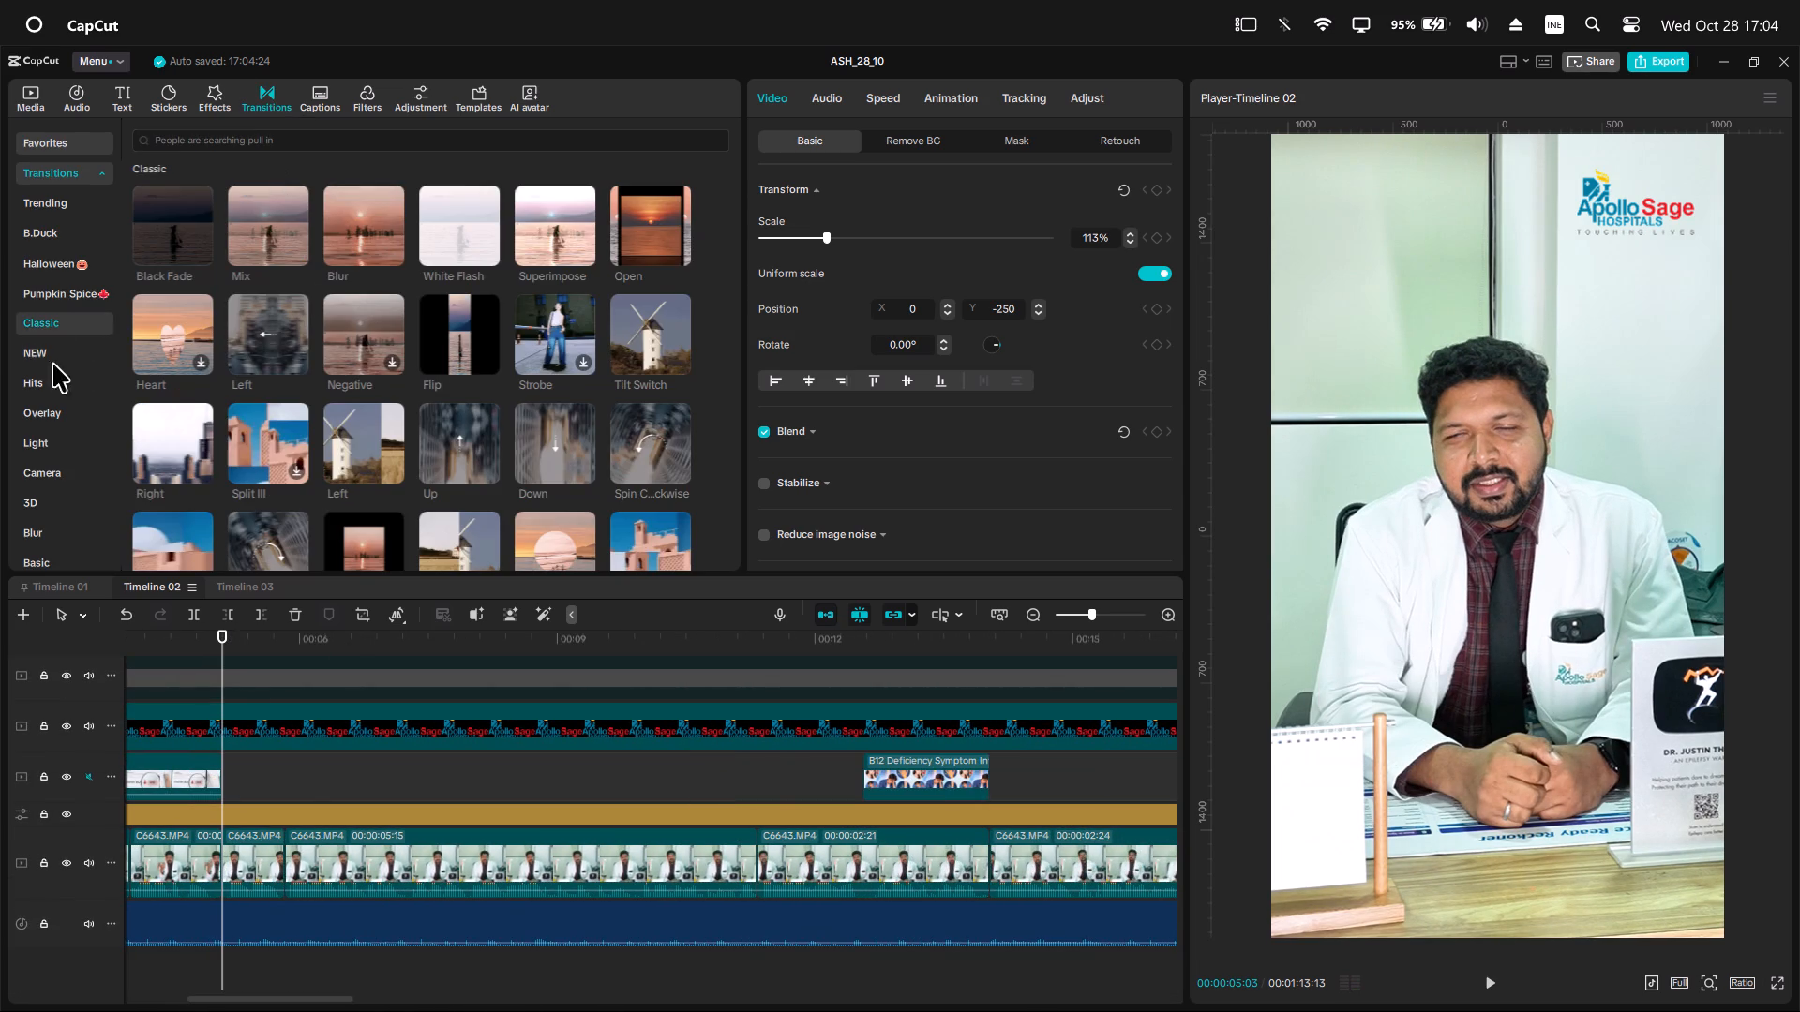
pyautogui.click(75, 452)
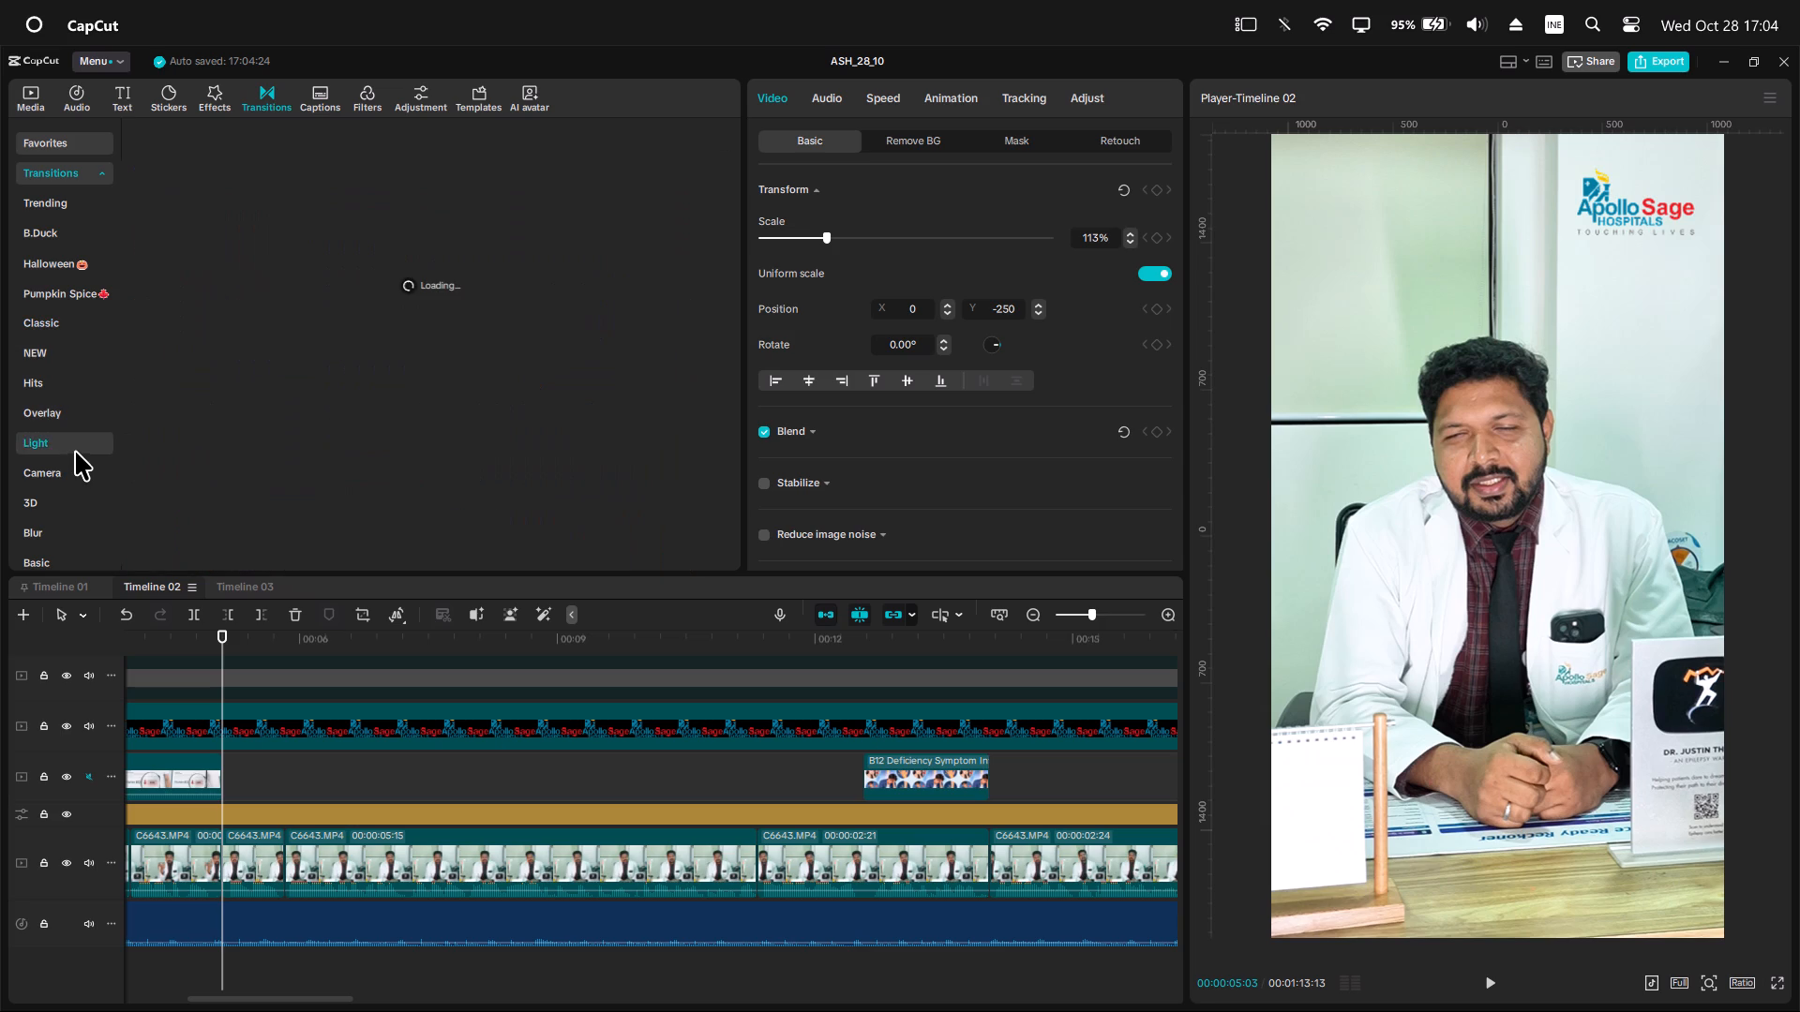
pyautogui.click(408, 131)
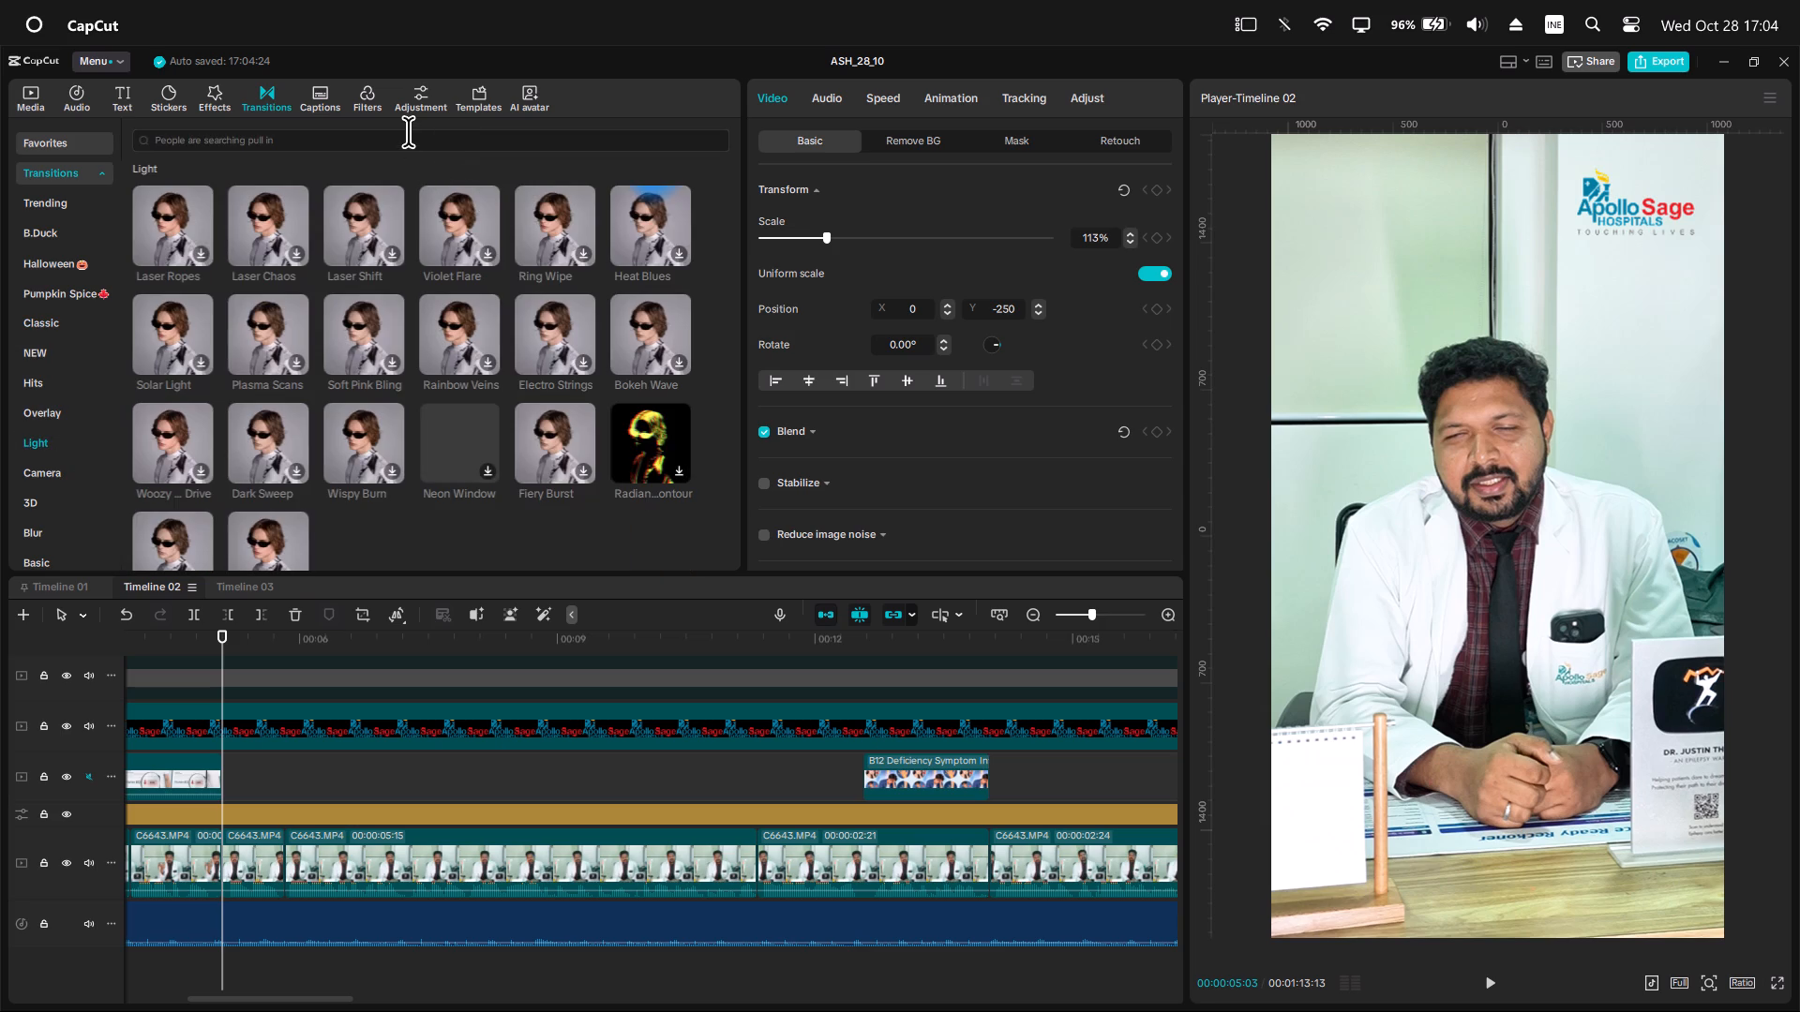
pyautogui.click(160, 184)
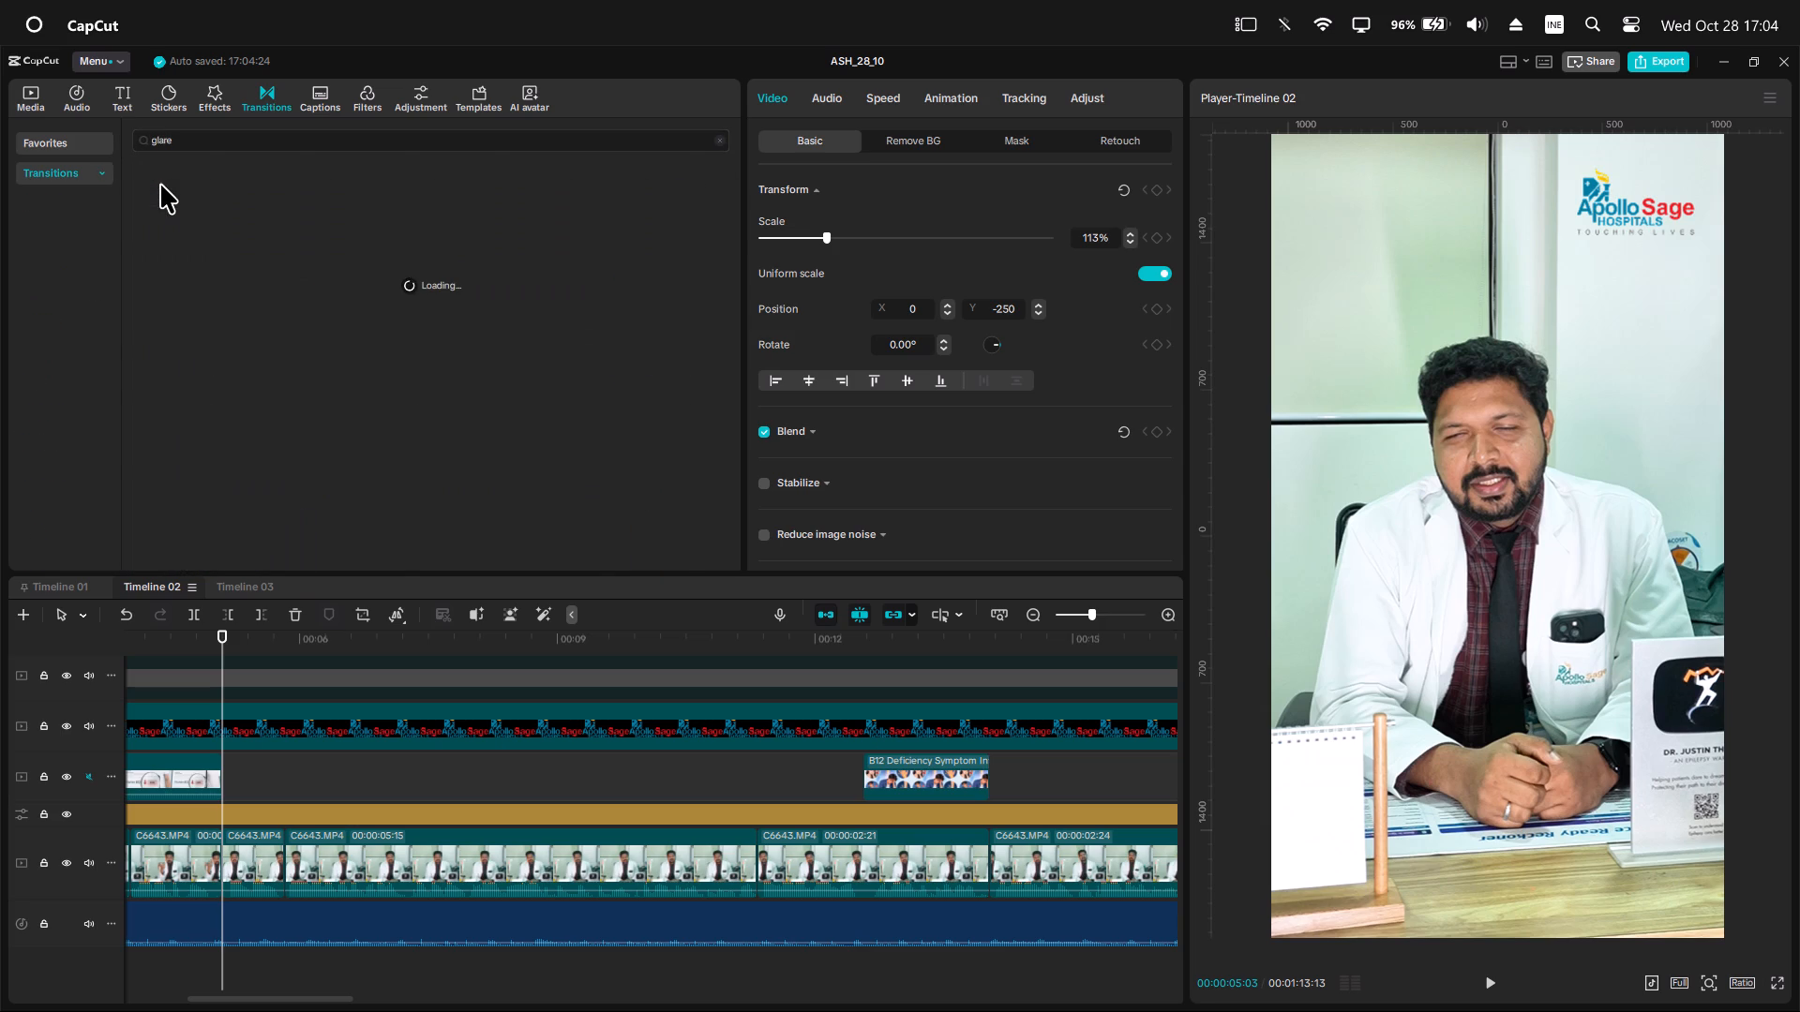
pyautogui.moveTo(176, 196); pyautogui.dragTo(185, 888)
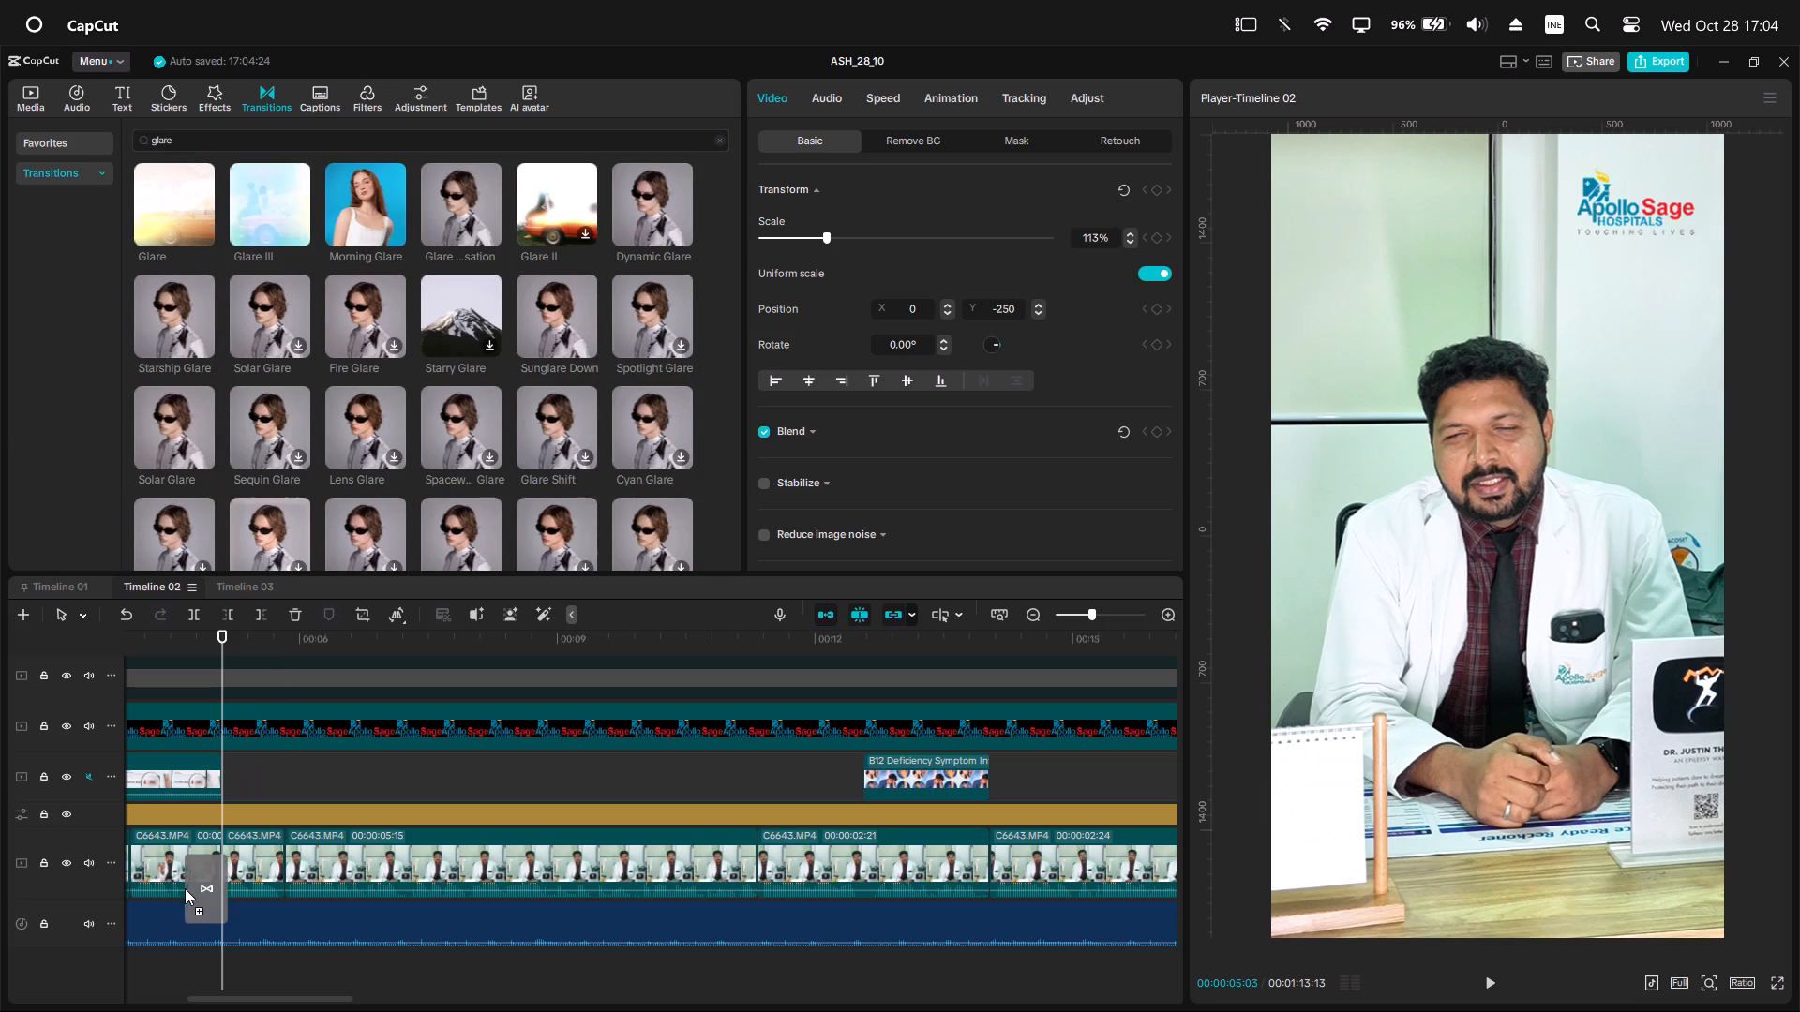
pyautogui.moveTo(185, 888); pyautogui.dragTo(200, 882)
# Preview the Glare transition on the doctor's footage.
pyautogui.click(186, 655)
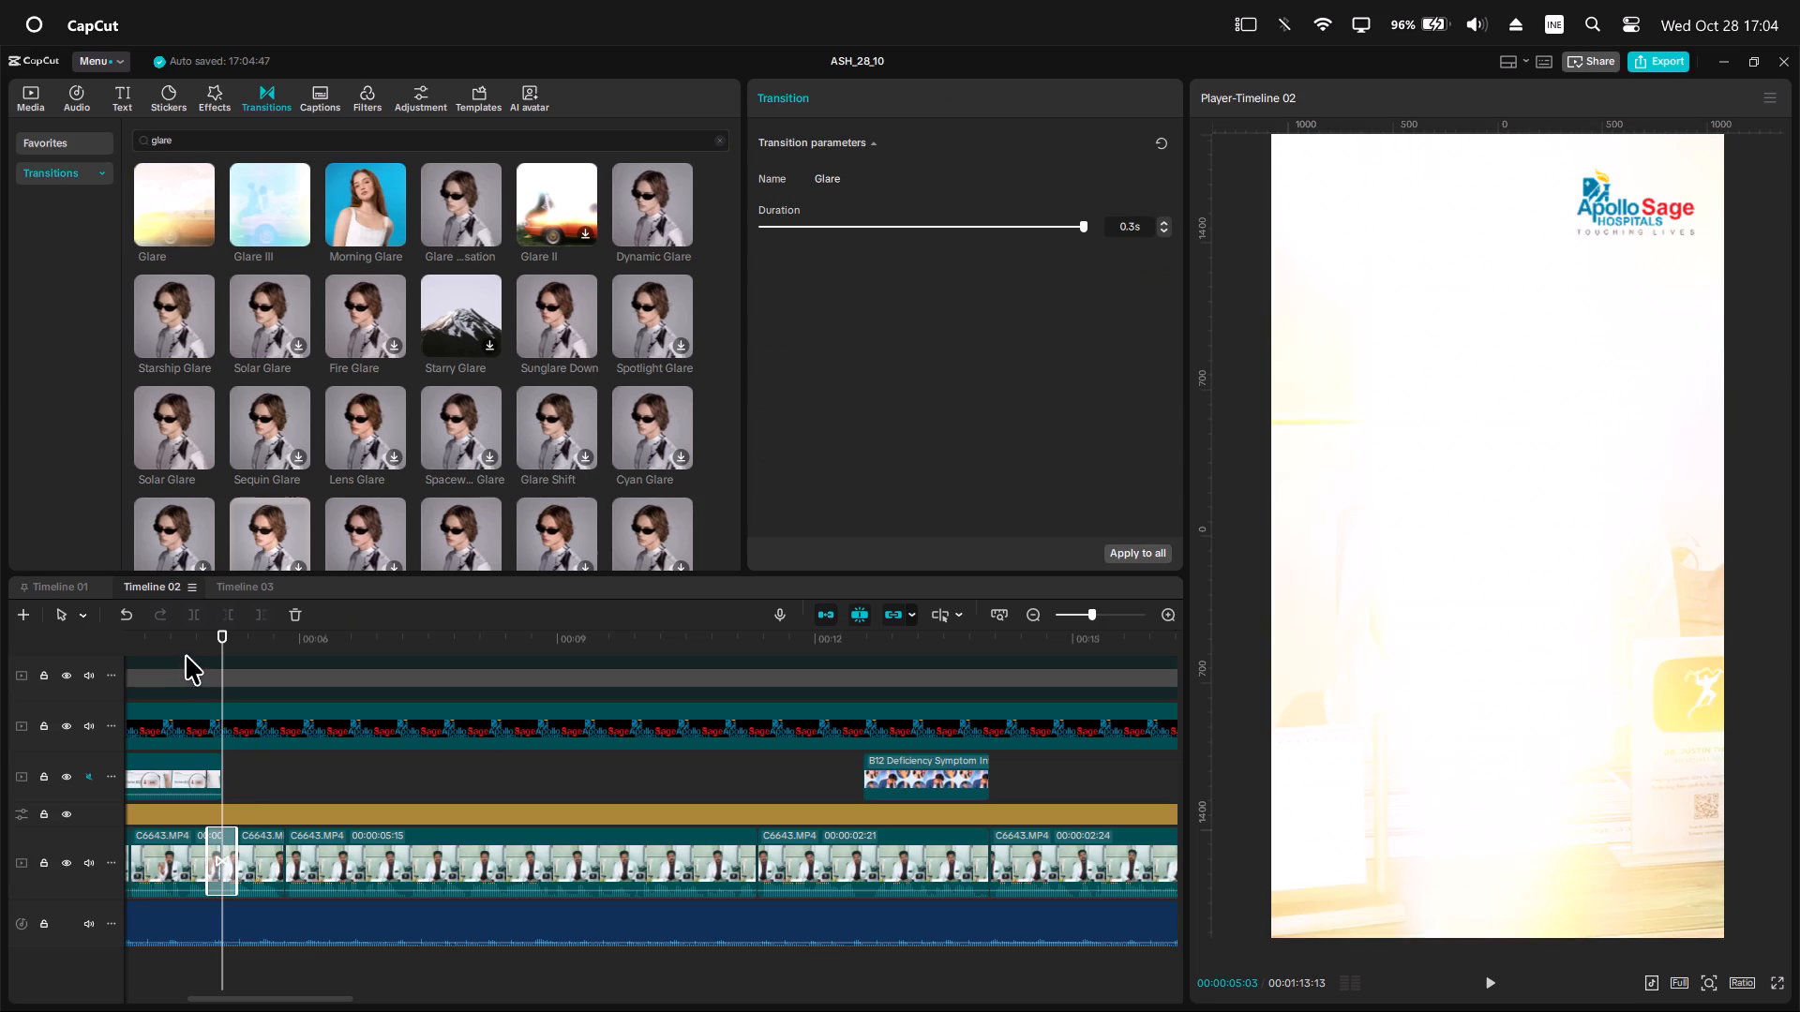
pyautogui.press('space')
pyautogui.keyDown('ctrl'); pyautogui.scroll(-5, 273, 763); pyautogui.keyUp('ctrl')
pyautogui.press('space')
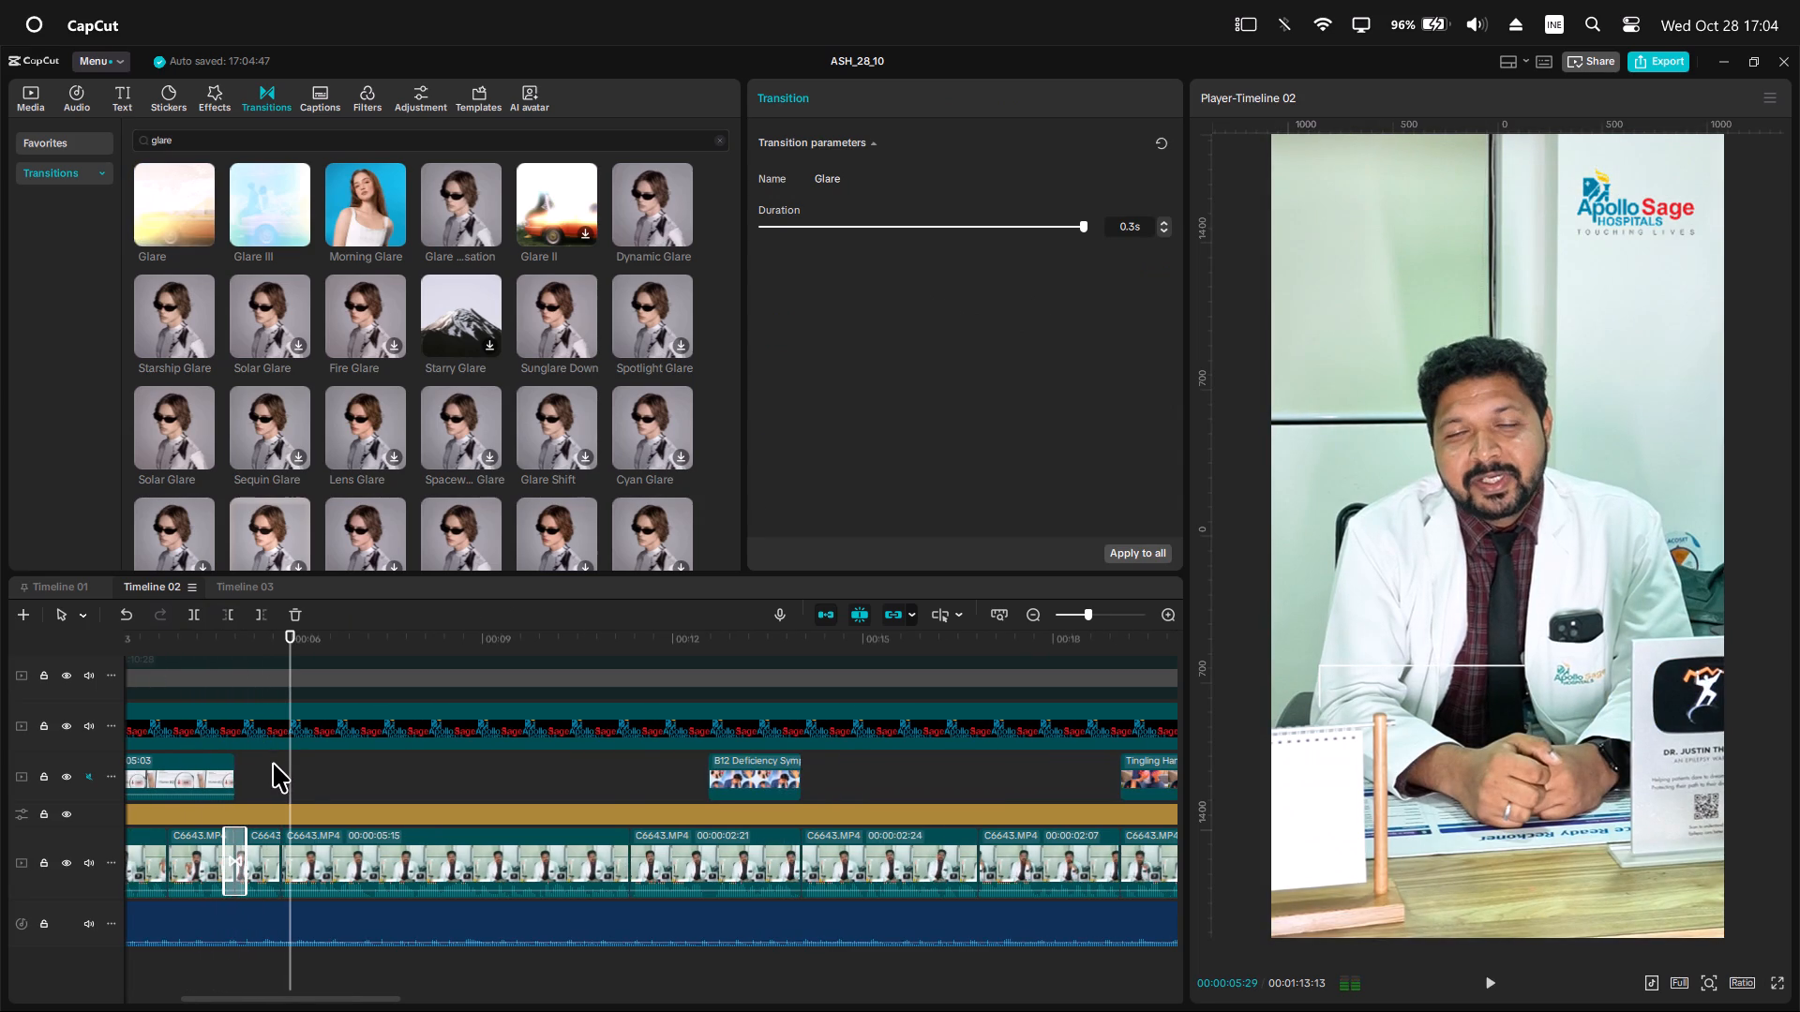
# Scrub through Timeline 02 from its second half back to the beginning to check the illustration placement.
pyautogui.keyDown('ctrl'); pyautogui.scroll(-10, 300, 776); pyautogui.keyUp('ctrl')
pyautogui.keyDown('ctrl'); pyautogui.scroll(-7, 643, 801); pyautogui.keyUp('ctrl')
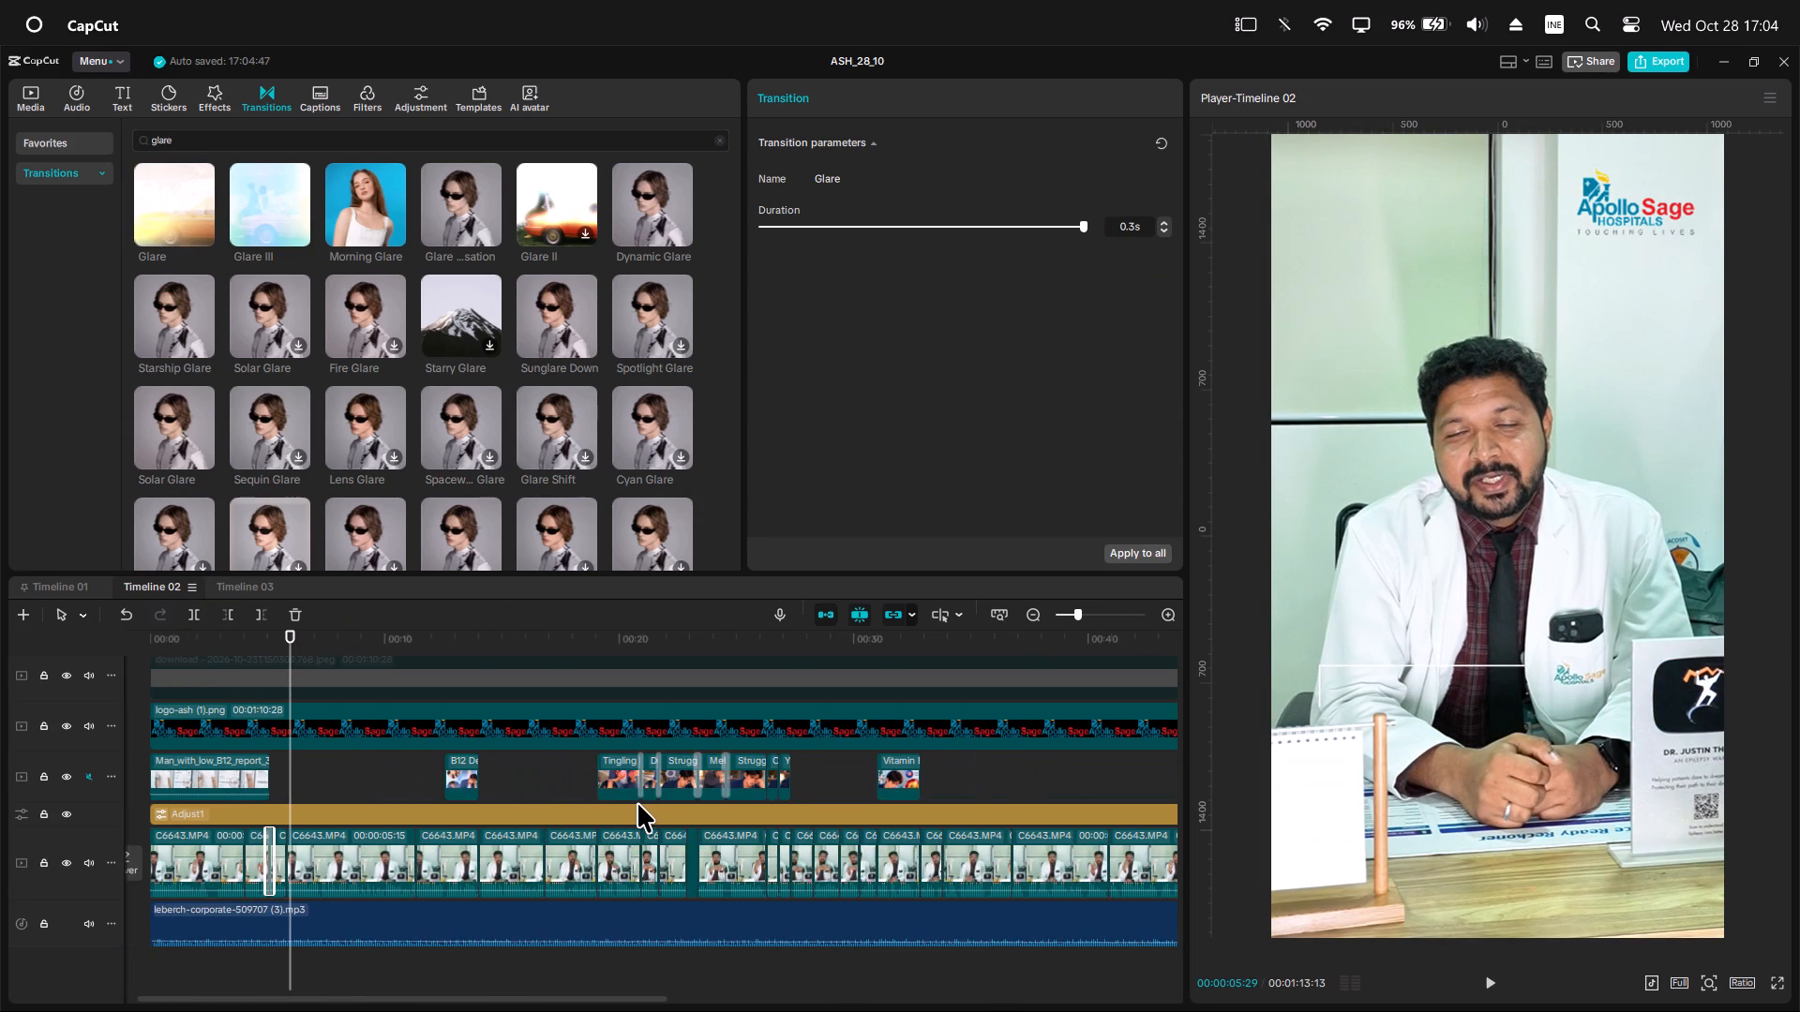
pyautogui.keyDown('ctrl'); pyautogui.scroll(-6, 637, 803); pyautogui.keyUp('ctrl')
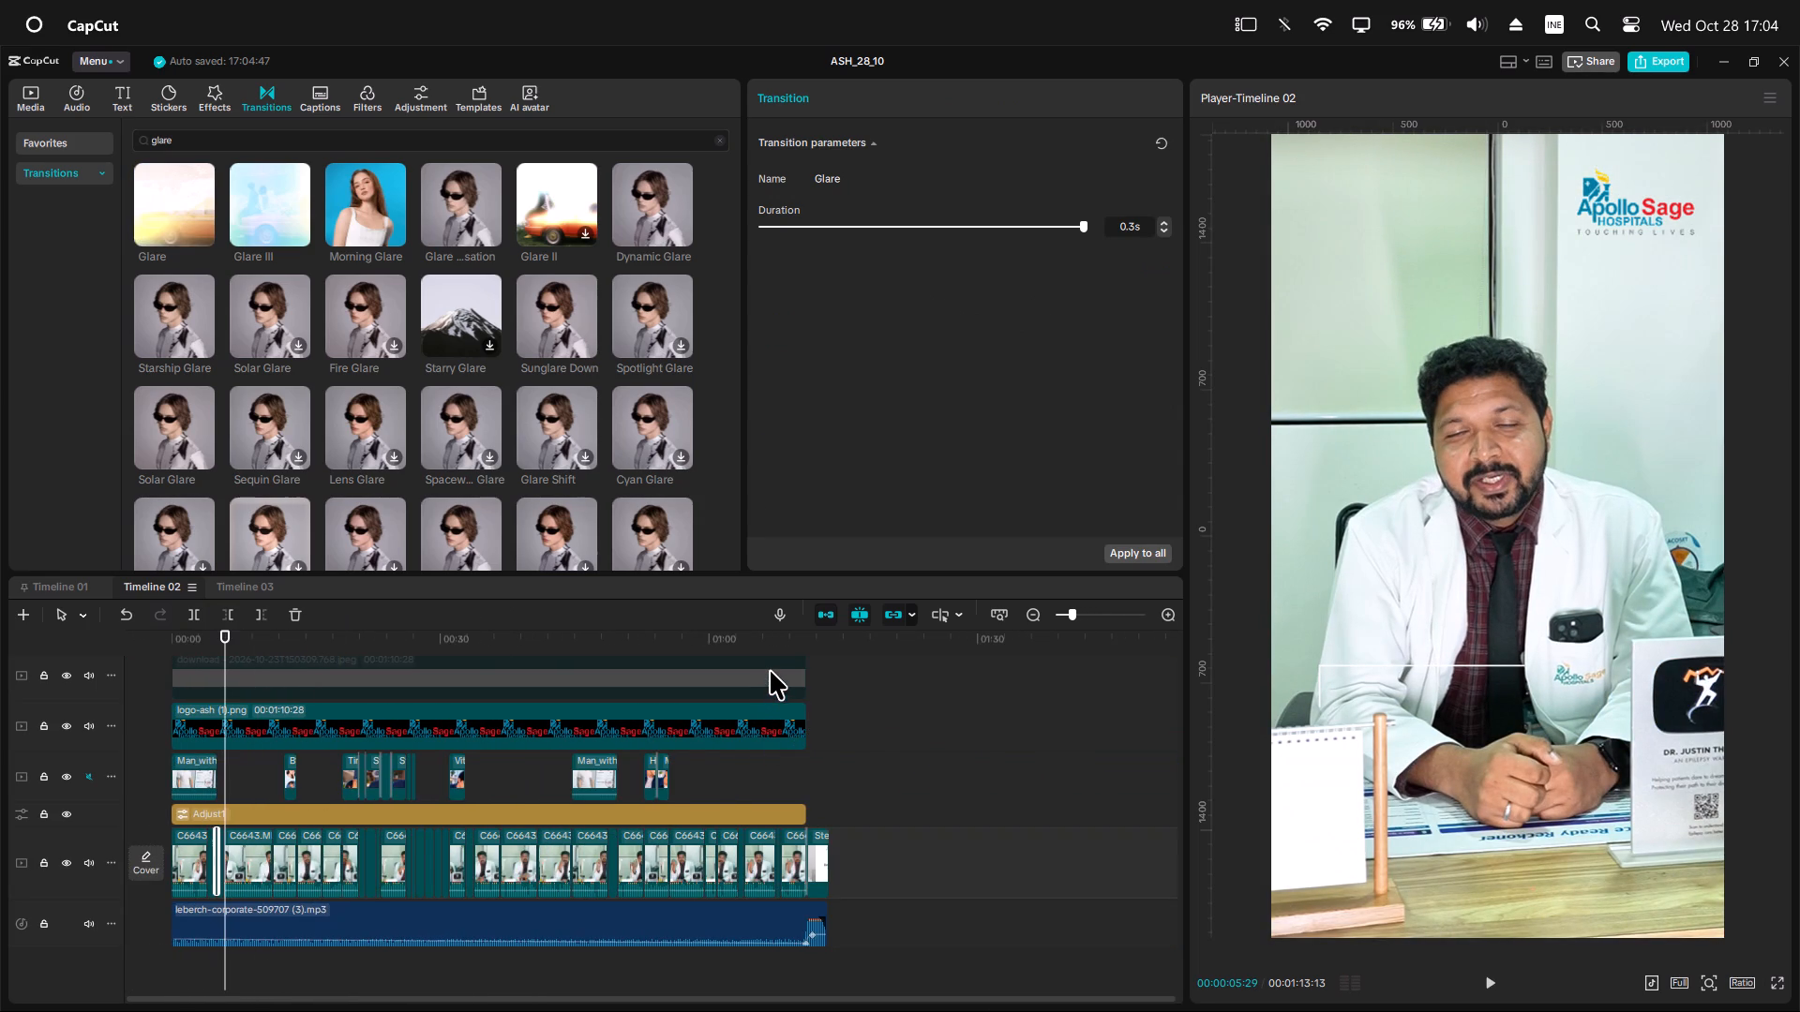
pyautogui.click(770, 662)
pyautogui.moveTo(770, 662); pyautogui.dragTo(657, 664)
pyautogui.moveTo(666, 646); pyautogui.dragTo(412, 624)
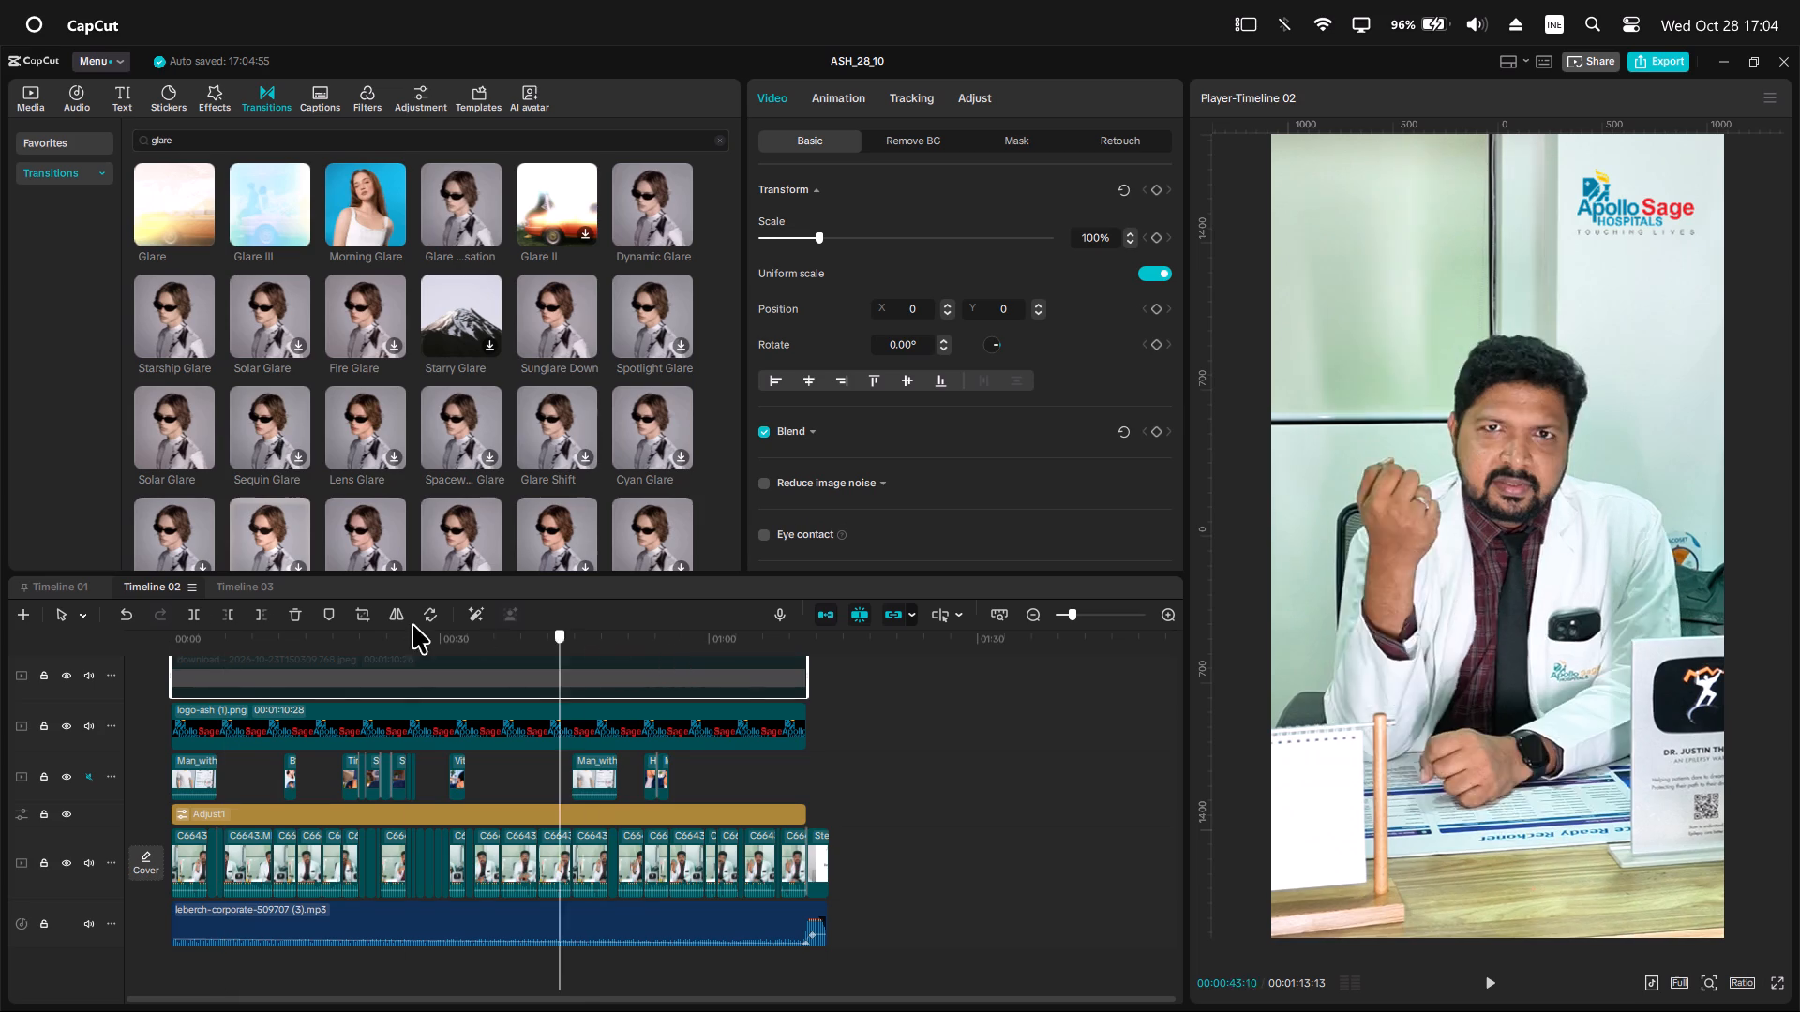
pyautogui.moveTo(412, 624); pyautogui.dragTo(0, 586)
# Play the segment from about 00:00:05 to check the Glare transition and the doctor's name and credentials title.
pyautogui.scroll(8, 458, 748)
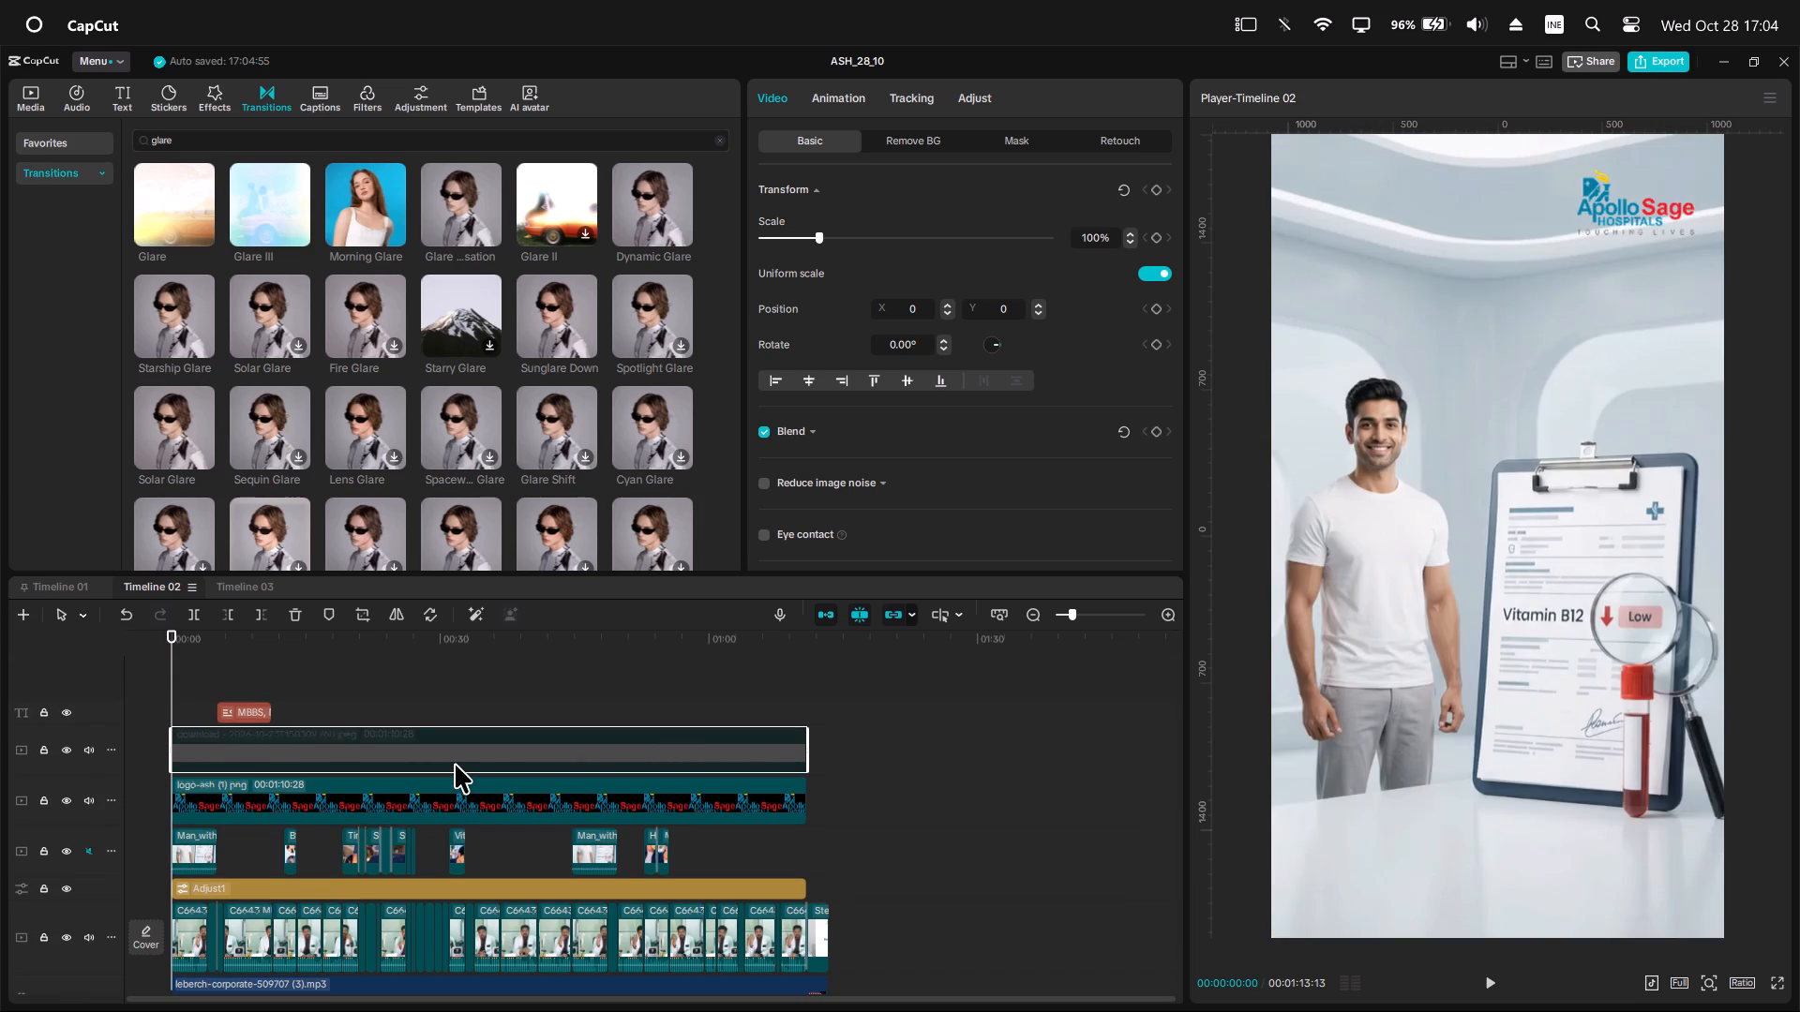
pyautogui.click(455, 764)
pyautogui.keyDown('ctrl'); pyautogui.scroll(9, 455, 764); pyautogui.keyUp('ctrl')
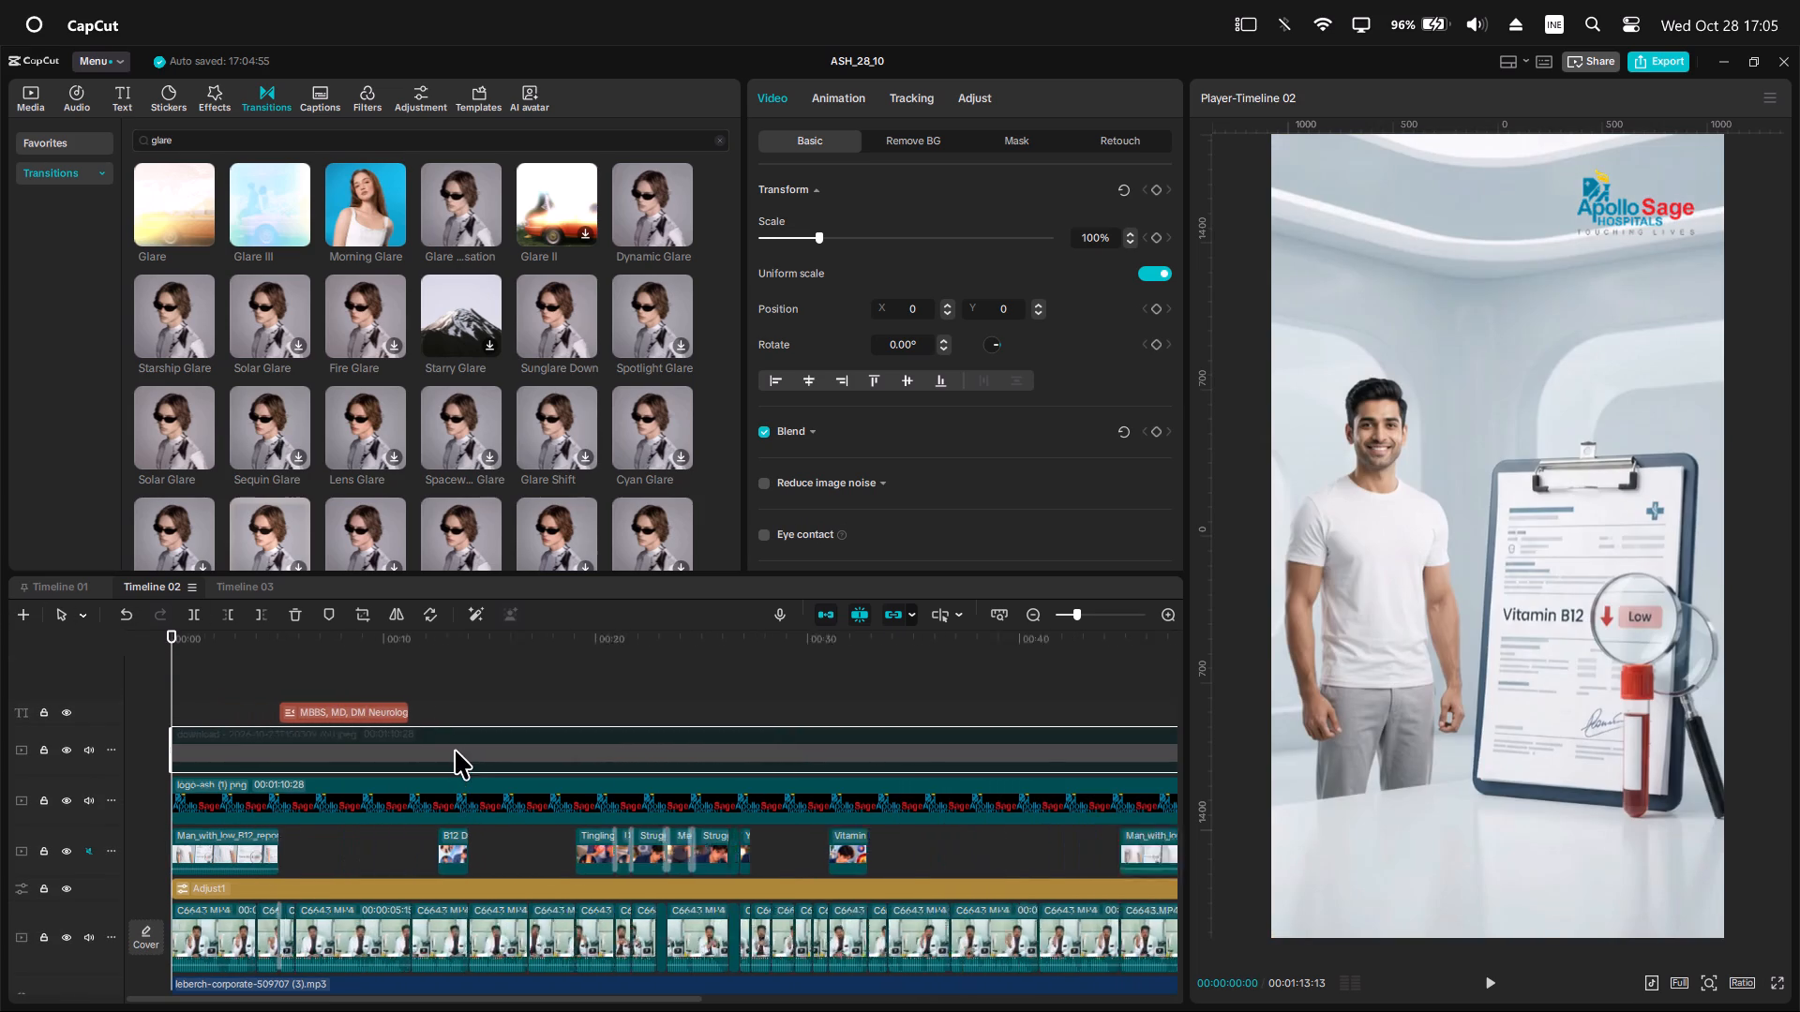
pyautogui.doubleClick(307, 647)
pyautogui.press('space')
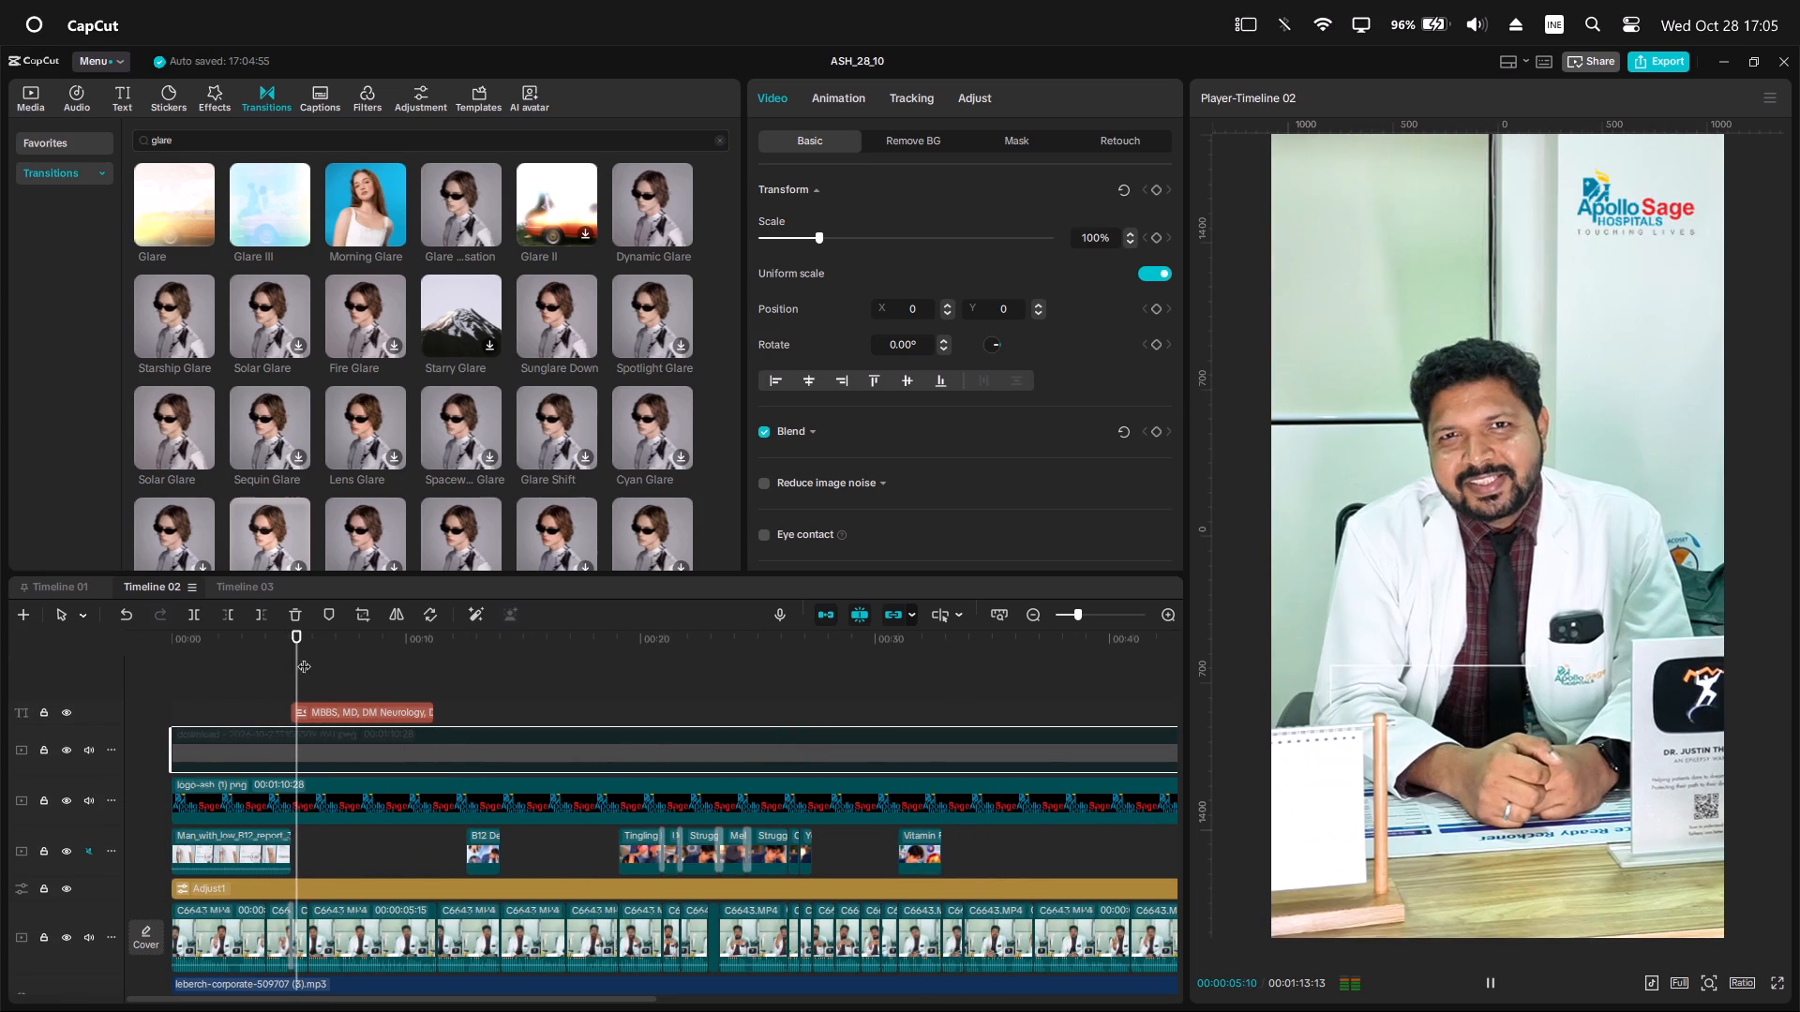
pyautogui.press('space')
pyautogui.press('space')
pyautogui.press('space')
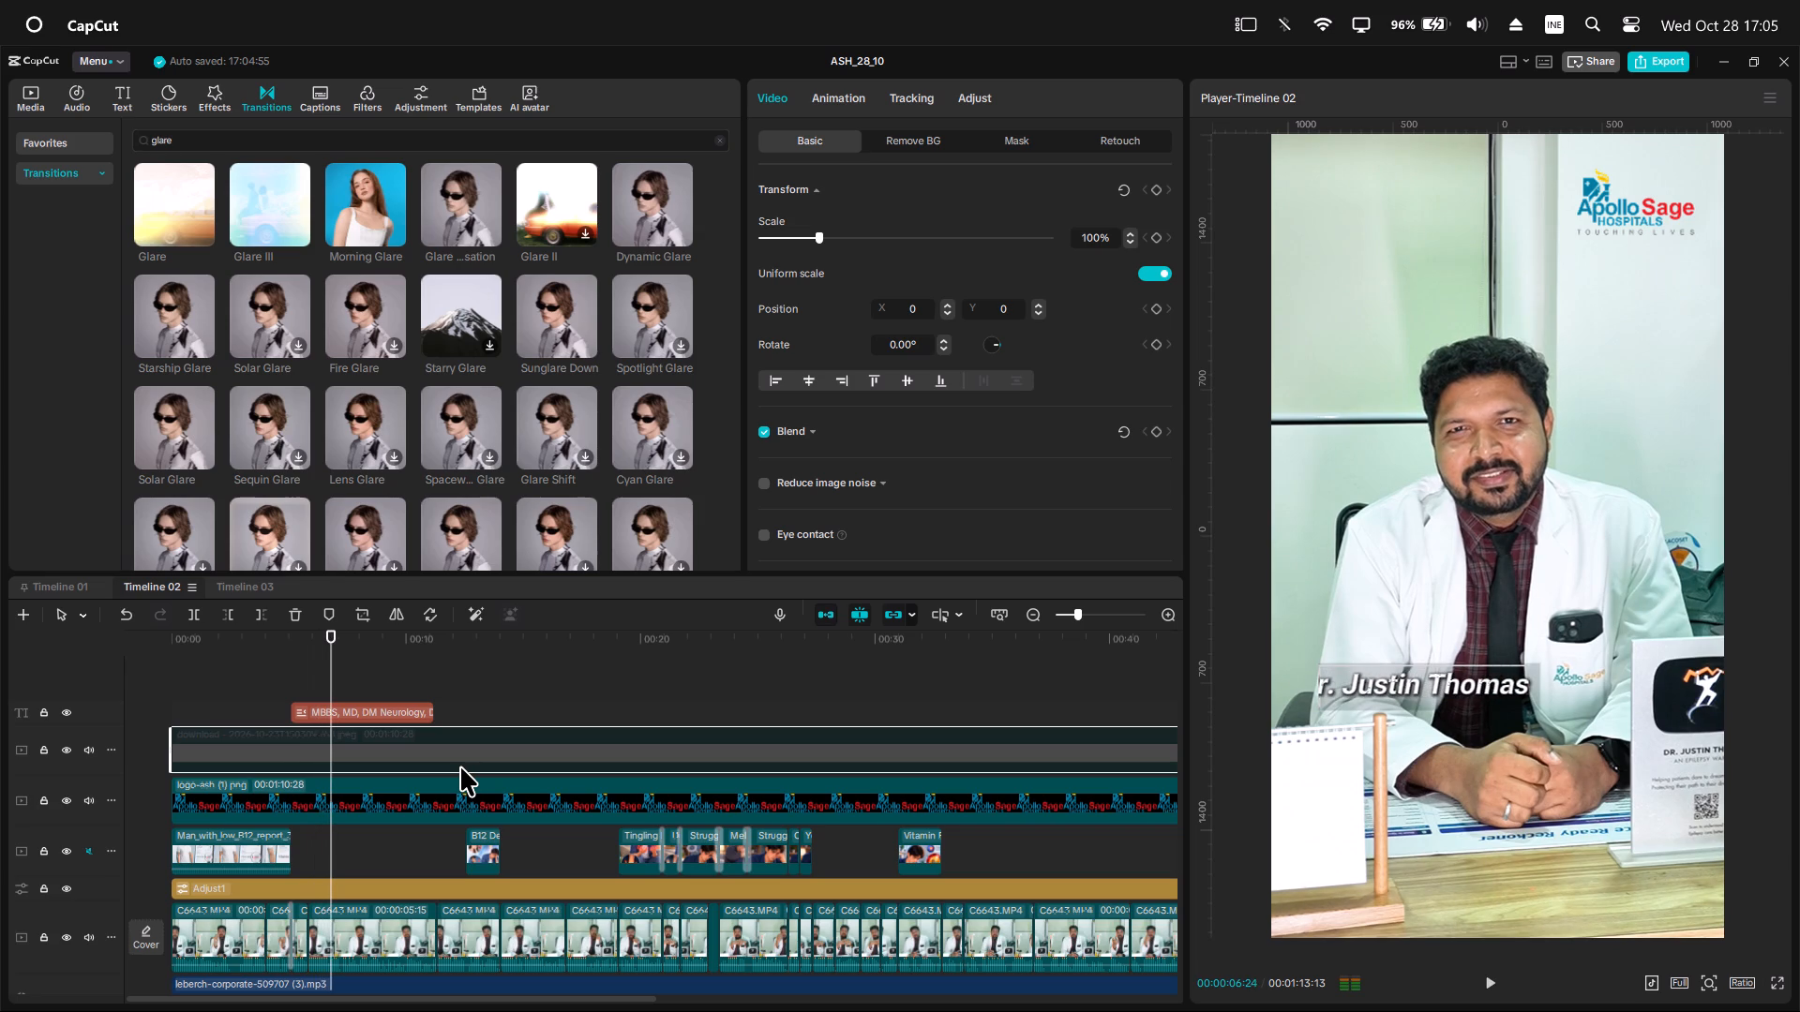